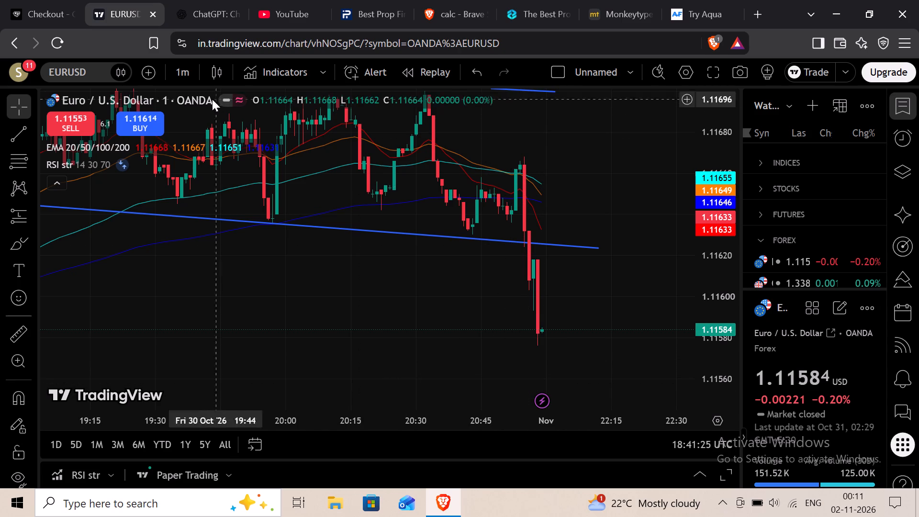
Switch the EURUSD chart to the 1 hour interval and examine the hourly price action and drawings.
{"action": "left_click", "coordinate": [180, 78]}
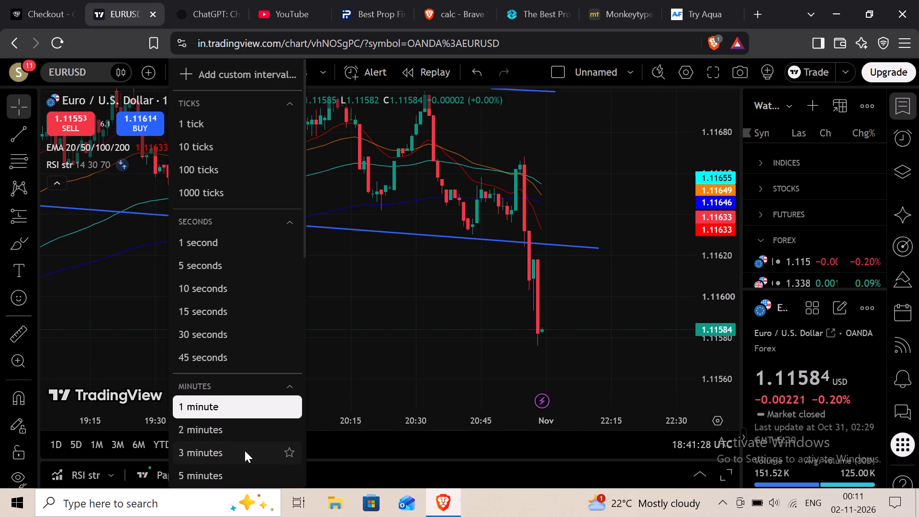
{"action": "scroll", "coordinate": [236, 438], "scroll_direction": "down", "scroll_amount": 1}
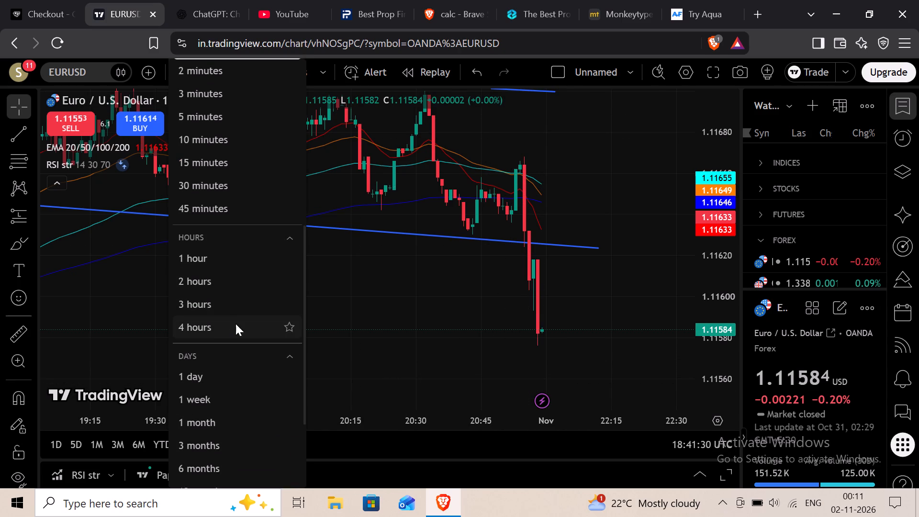
{"action": "left_click", "coordinate": [211, 264]}
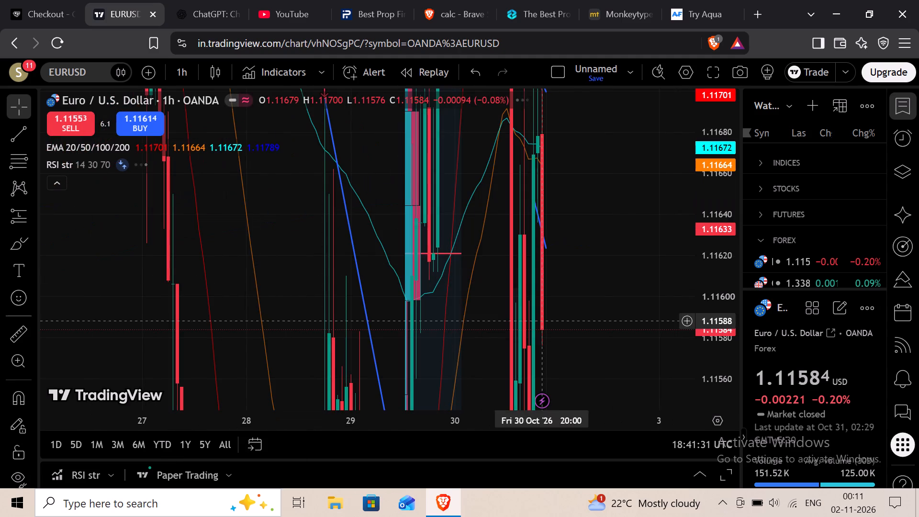
{"action": "scroll", "coordinate": [714, 243], "scroll_direction": "down", "scroll_amount": 11}
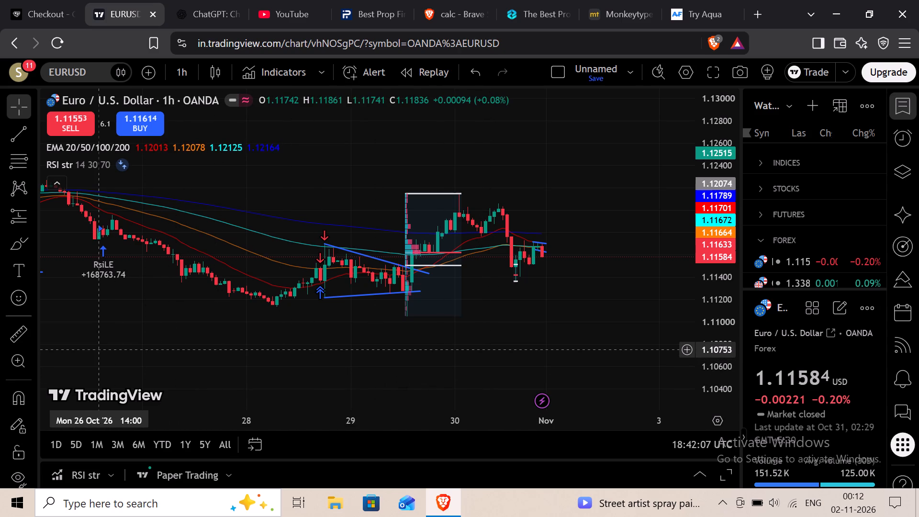
{"action": "right_click", "coordinate": [78, 348]}
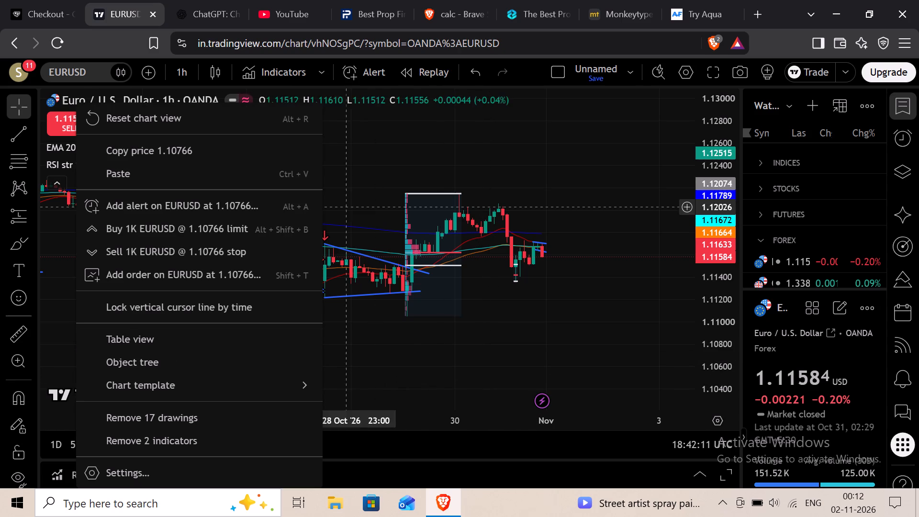
{"action": "left_click", "coordinate": [413, 269]}
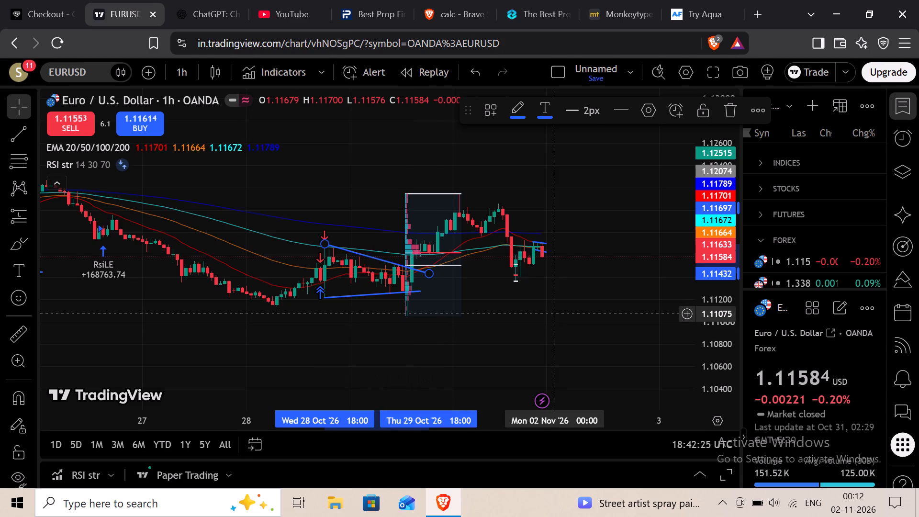
Enlarge the chart by making the browser full screen and hiding the watchlist.
{"action": "key", "text": "F11"}
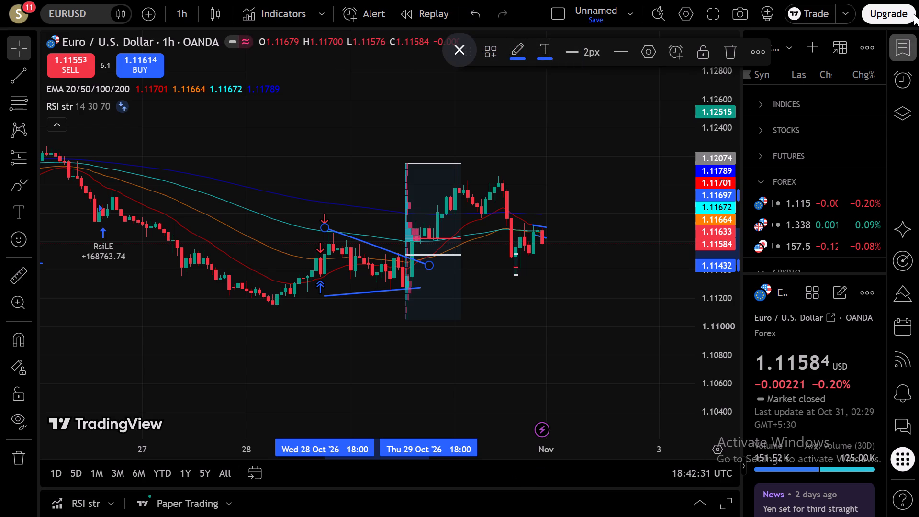
{"action": "left_click", "coordinate": [709, 0]}
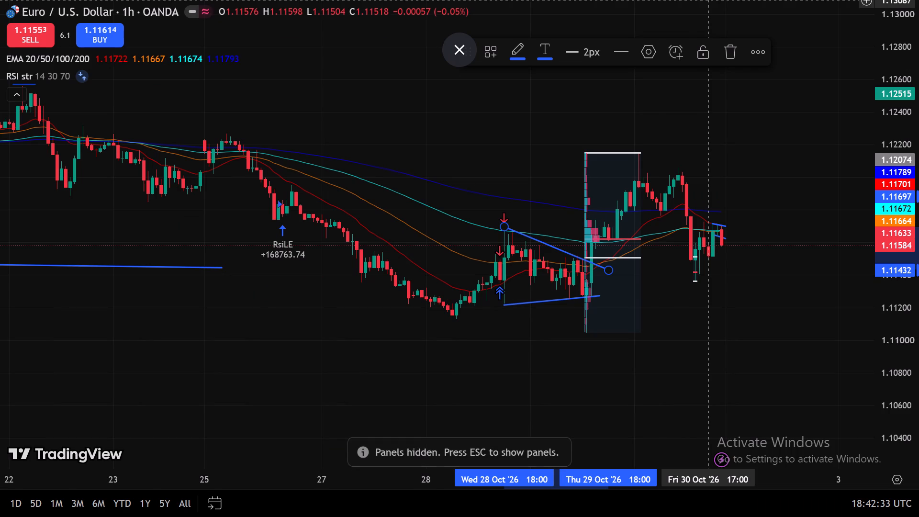
{"action": "key", "text": "Escape"}
Review the hourly candles from 22 October to the latest one and return the chart to the 1 minute interval.
{"action": "scroll", "coordinate": [918, 50], "scroll_direction": "up", "scroll_amount": 1}
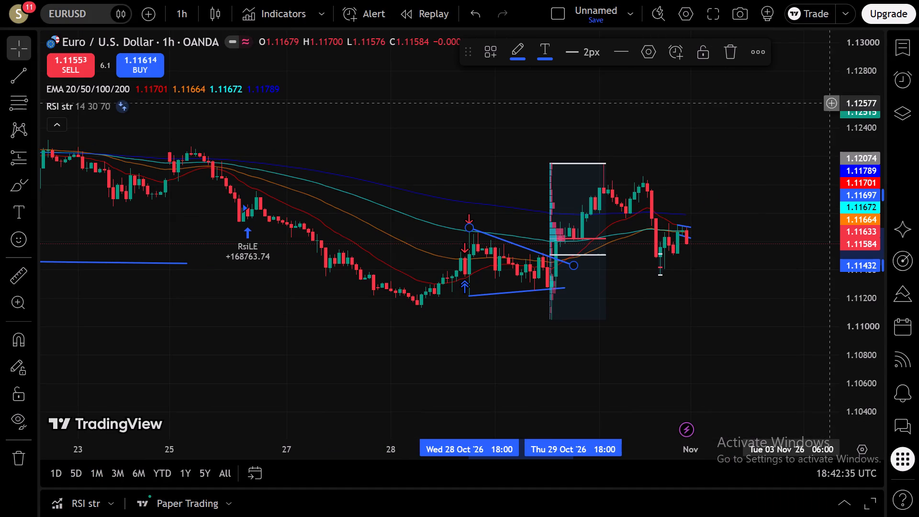
{"action": "left_click_drag", "start_coordinate": [114, 206], "coordinate": [214, 206]}
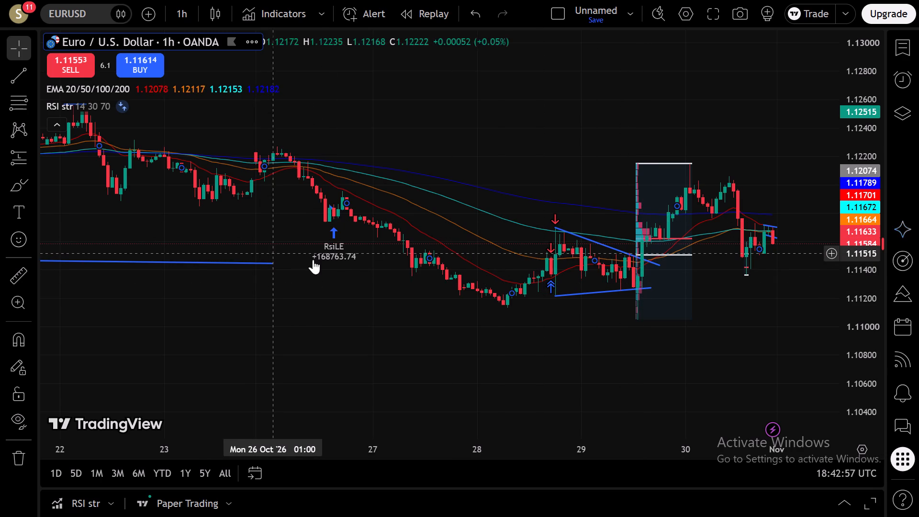
{"action": "left_click_drag", "start_coordinate": [715, 301], "coordinate": [312, 286]}
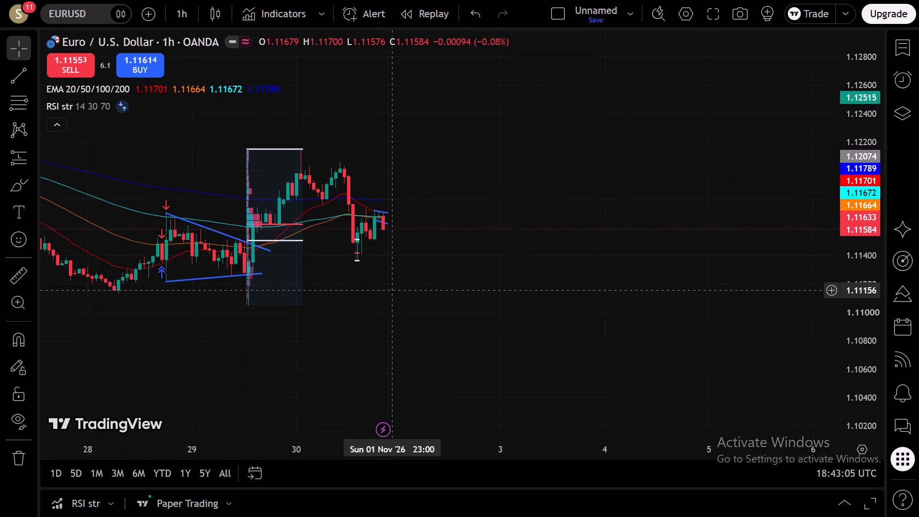
{"action": "left_click", "coordinate": [186, 0]}
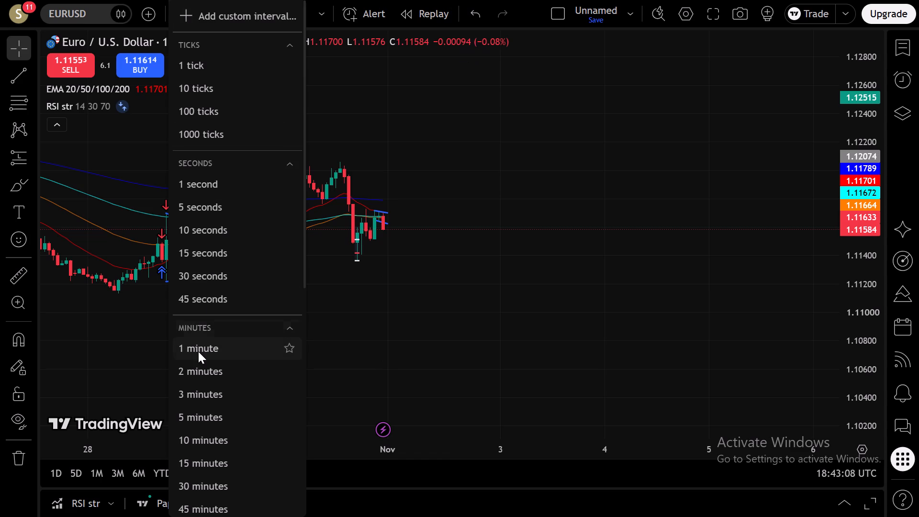
{"action": "left_click", "coordinate": [198, 351]}
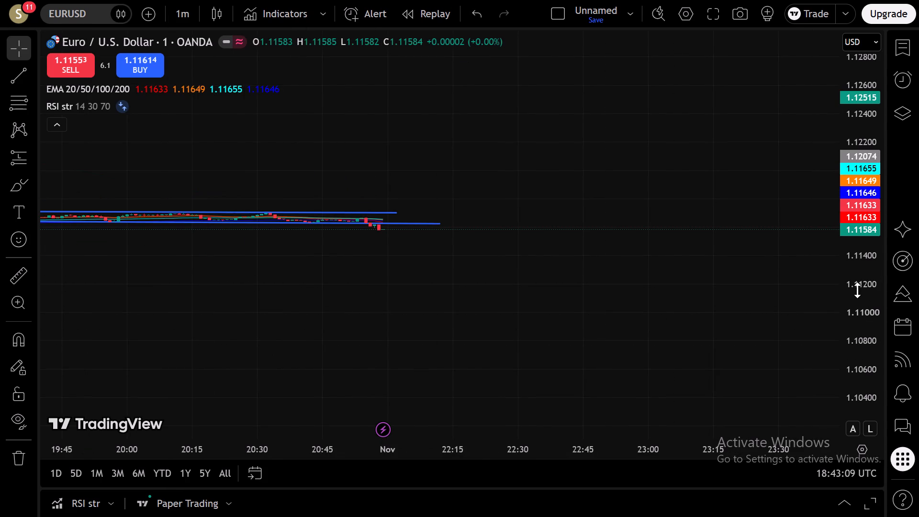
Rescale the 1 minute chart's price axis and examine the two blue trendlines and the latest candles.
{"action": "scroll", "coordinate": [857, 290], "scroll_direction": "up", "scroll_amount": 6}
{"action": "scroll", "coordinate": [586, 251], "scroll_direction": "down", "scroll_amount": 4}
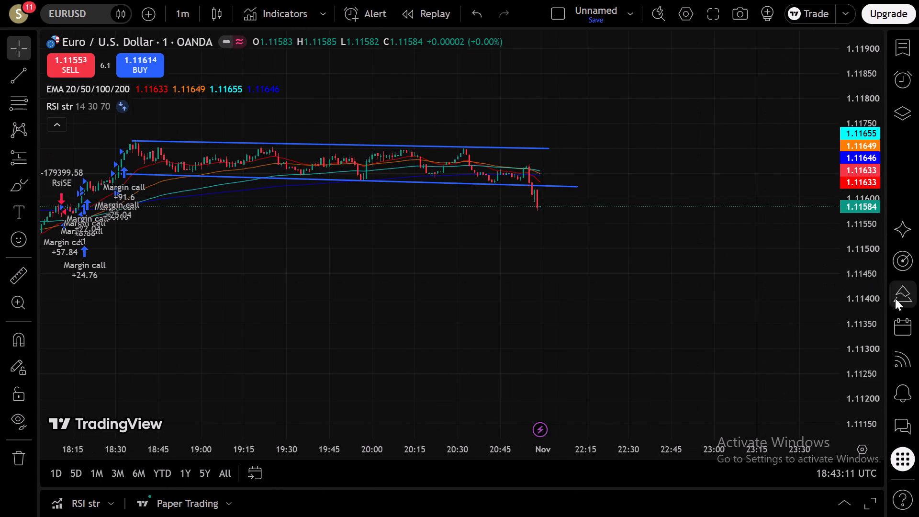
{"action": "scroll", "coordinate": [866, 293], "scroll_direction": "up", "scroll_amount": 5}
{"action": "left_click_drag", "start_coordinate": [412, 236], "coordinate": [420, 272]}
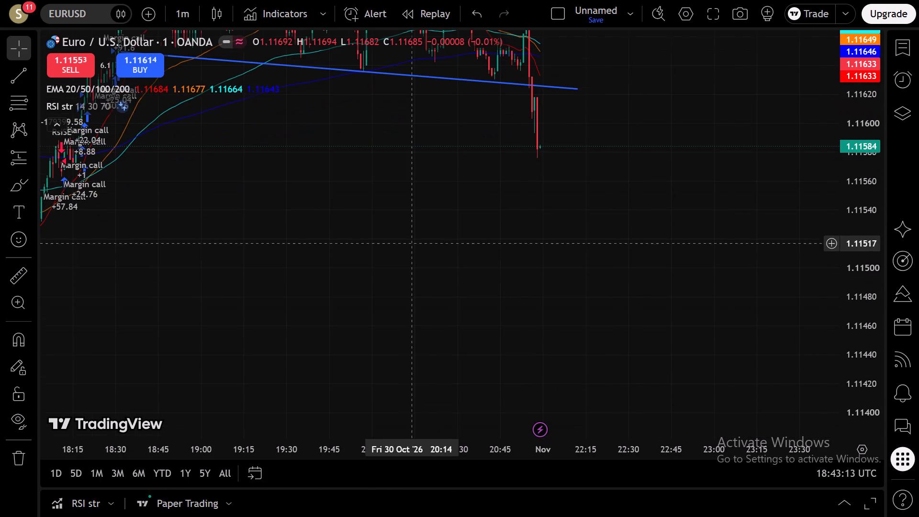
{"action": "left_click_drag", "start_coordinate": [420, 272], "coordinate": [471, 407]}
{"action": "left_click_drag", "start_coordinate": [350, 361], "coordinate": [470, 361]}
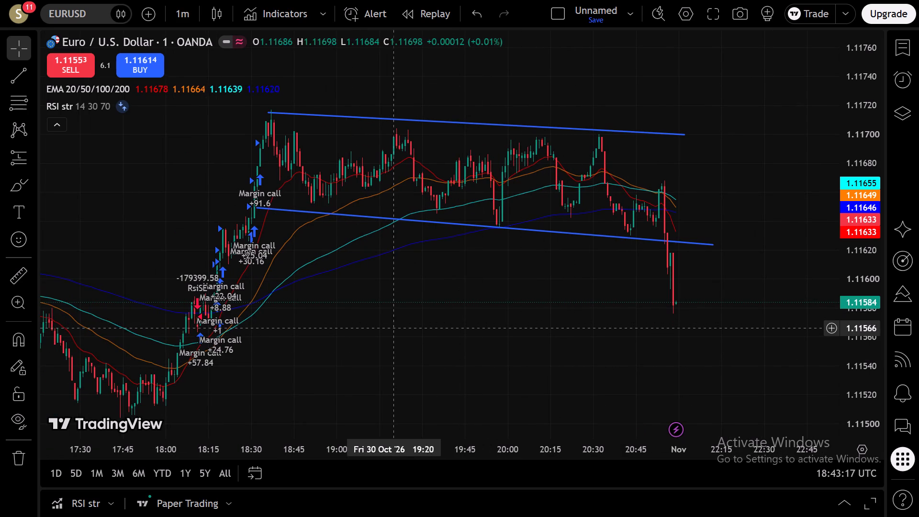
{"action": "left_click_drag", "start_coordinate": [320, 320], "coordinate": [428, 285]}
{"action": "left_click_drag", "start_coordinate": [589, 281], "coordinate": [315, 263]}
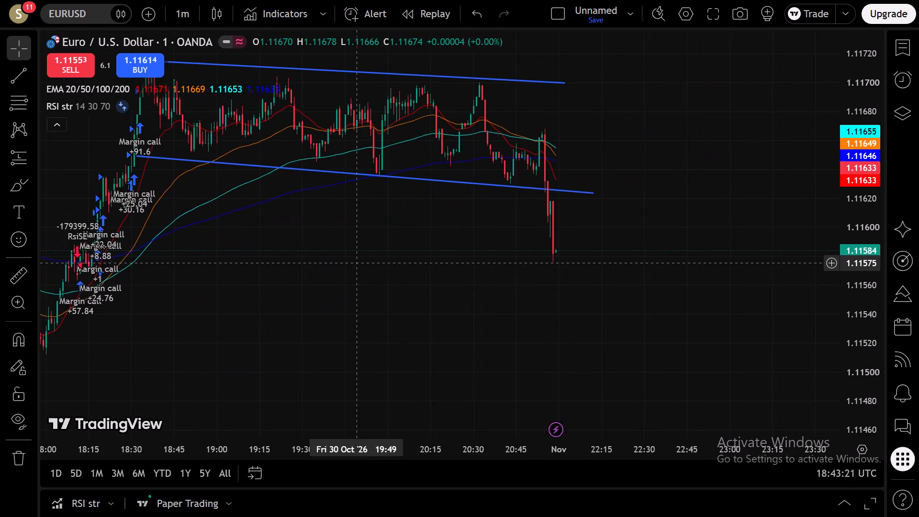
{"action": "left_click_drag", "start_coordinate": [315, 263], "coordinate": [215, 259]}
{"action": "left_click_drag", "start_coordinate": [324, 277], "coordinate": [352, 319]}
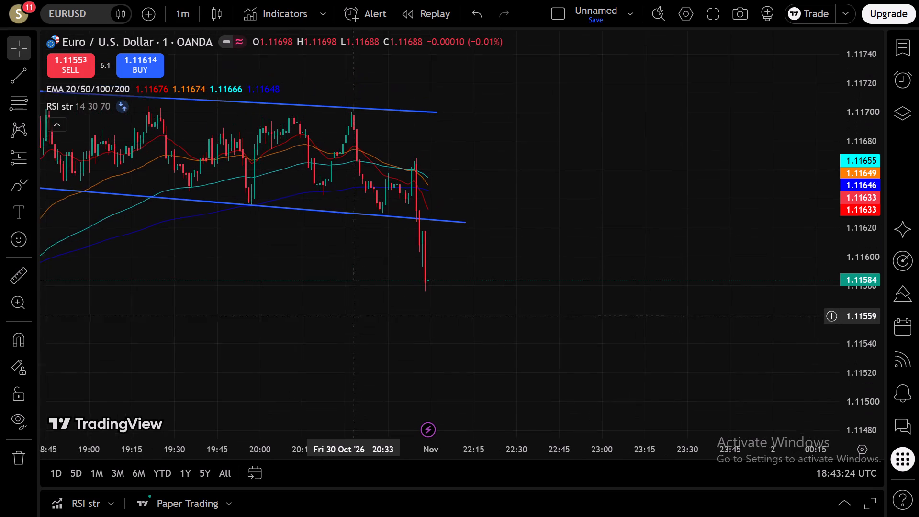
{"action": "left_click_drag", "start_coordinate": [352, 319], "coordinate": [343, 328]}
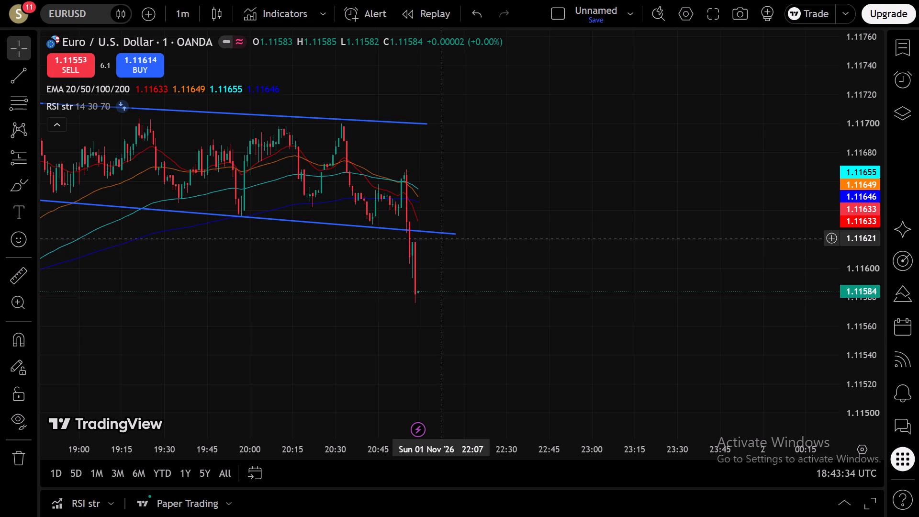
Examine a wider span of the 1 minute chart, covering the price action before and inside the blue trendlines.
{"action": "scroll", "coordinate": [441, 238], "scroll_direction": "down", "scroll_amount": 3}
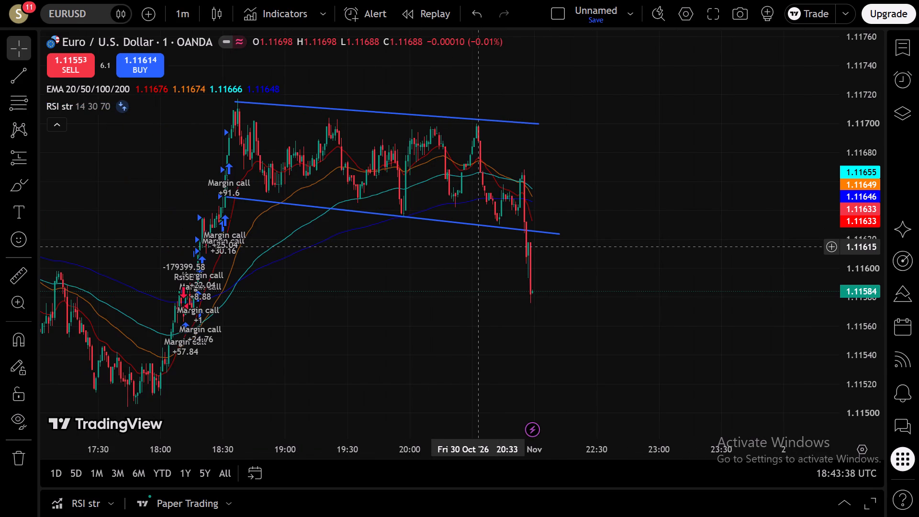
{"action": "left_click_drag", "start_coordinate": [503, 322], "coordinate": [289, 323]}
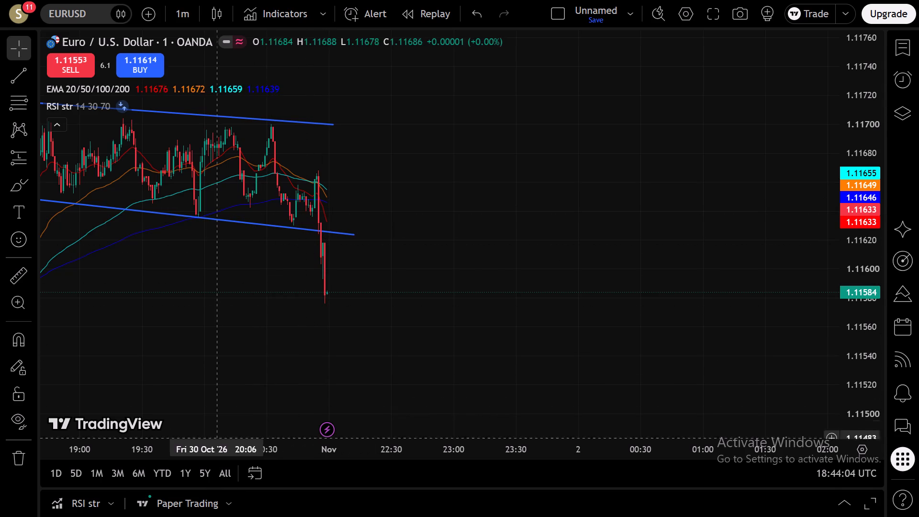
{"action": "scroll", "coordinate": [195, 295], "scroll_direction": "down", "scroll_amount": 1}
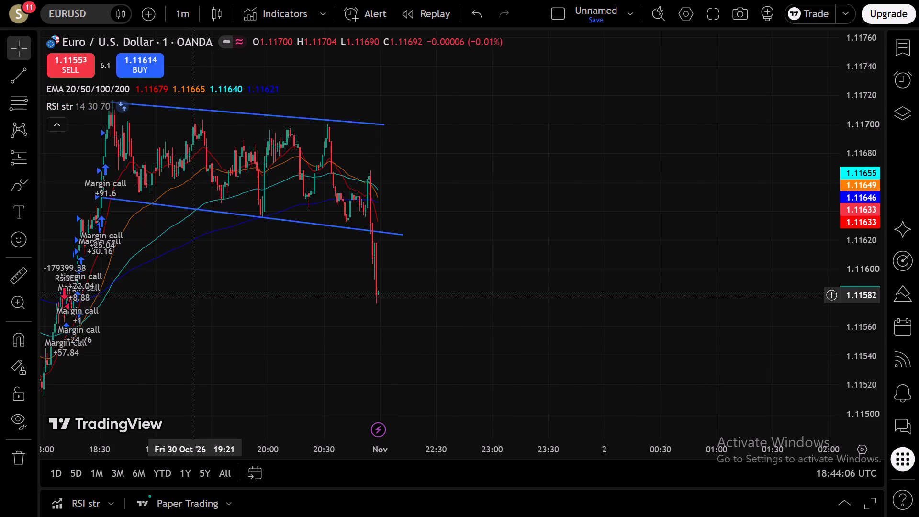
{"action": "left_click_drag", "start_coordinate": [230, 355], "coordinate": [406, 321]}
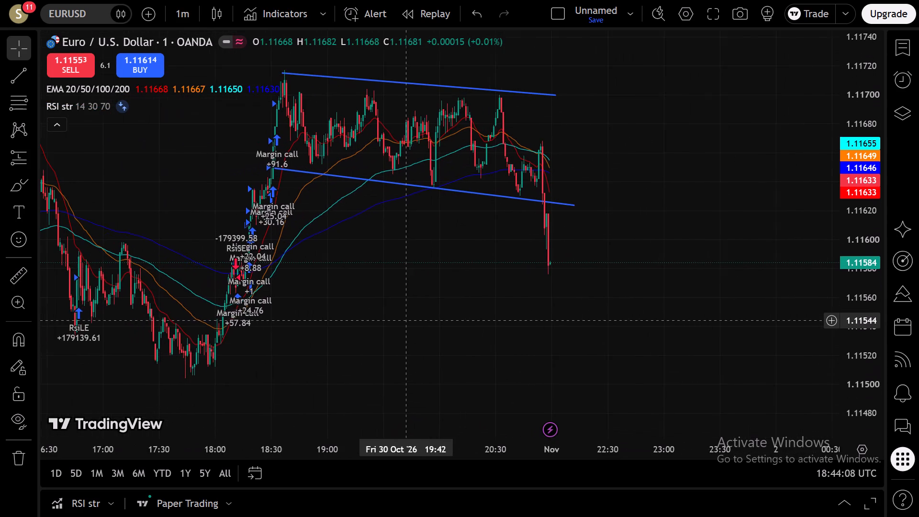
{"action": "left_click_drag", "start_coordinate": [406, 321], "coordinate": [390, 344]}
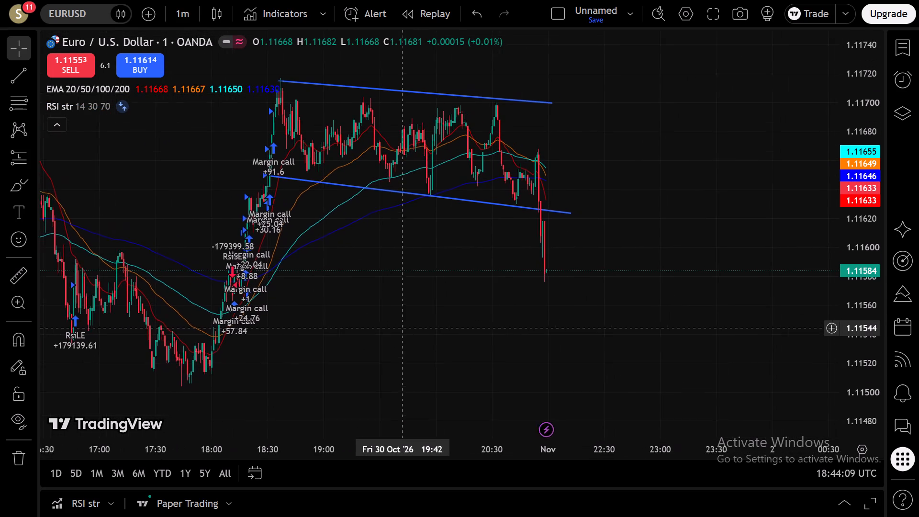
{"action": "left_click_drag", "start_coordinate": [390, 344], "coordinate": [383, 356]}
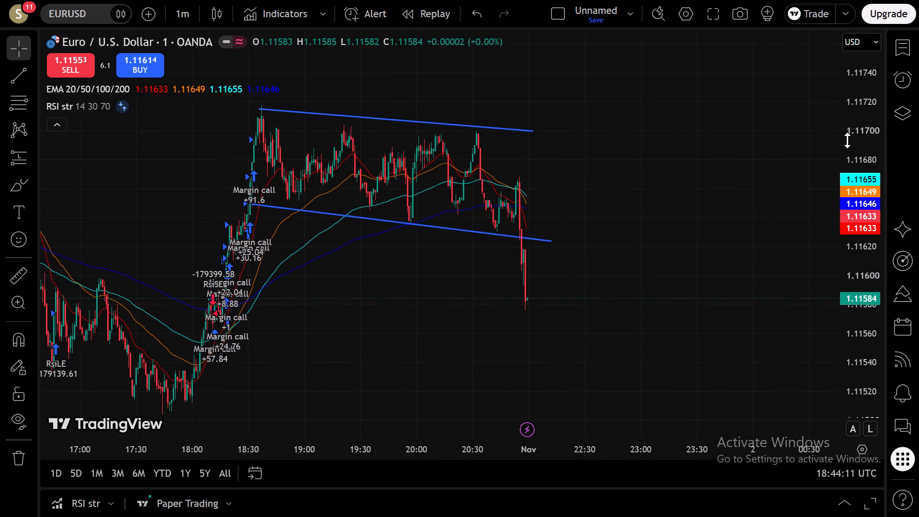
Compress the price scale and review the 1 minute price history of 30 October from about 14:00 to the latest candles.
{"action": "scroll", "coordinate": [857, 140], "scroll_direction": "down", "scroll_amount": 2}
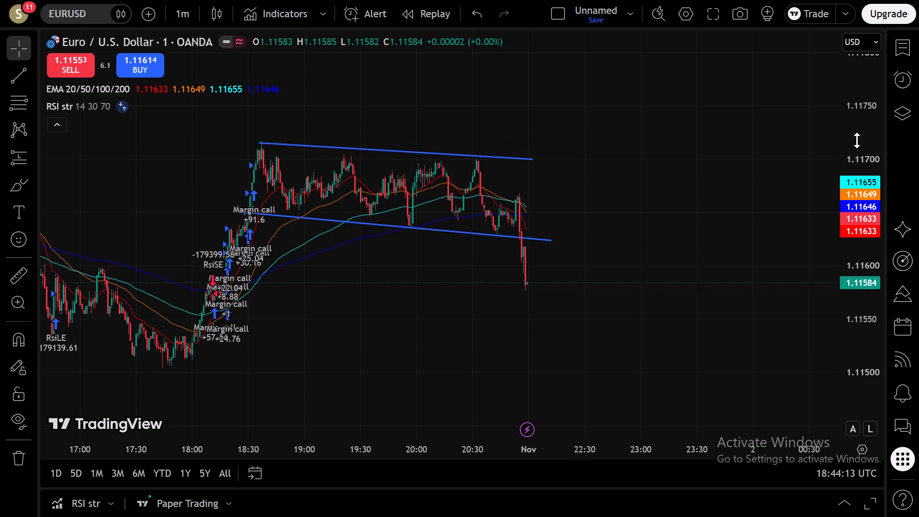
{"action": "left_click_drag", "start_coordinate": [854, 107], "coordinate": [856, 173]}
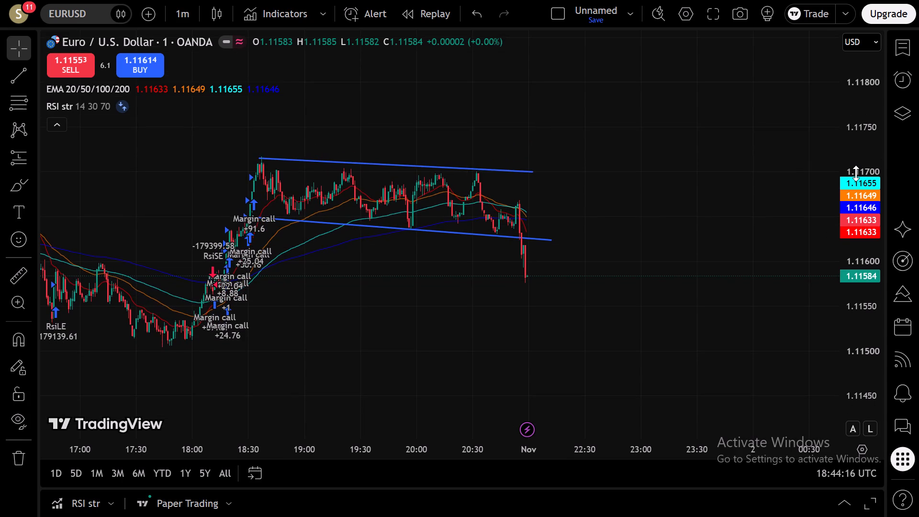
{"action": "scroll", "coordinate": [856, 173], "scroll_direction": "down", "scroll_amount": 2}
{"action": "left_click_drag", "start_coordinate": [465, 302], "coordinate": [603, 292]}
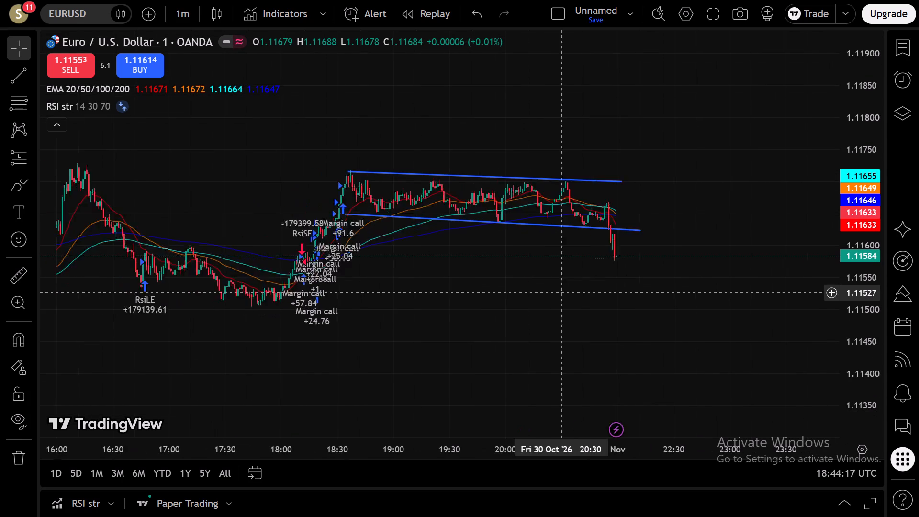
{"action": "left_click_drag", "start_coordinate": [603, 292], "coordinate": [618, 292]}
{"action": "left_click_drag", "start_coordinate": [226, 369], "coordinate": [419, 349]}
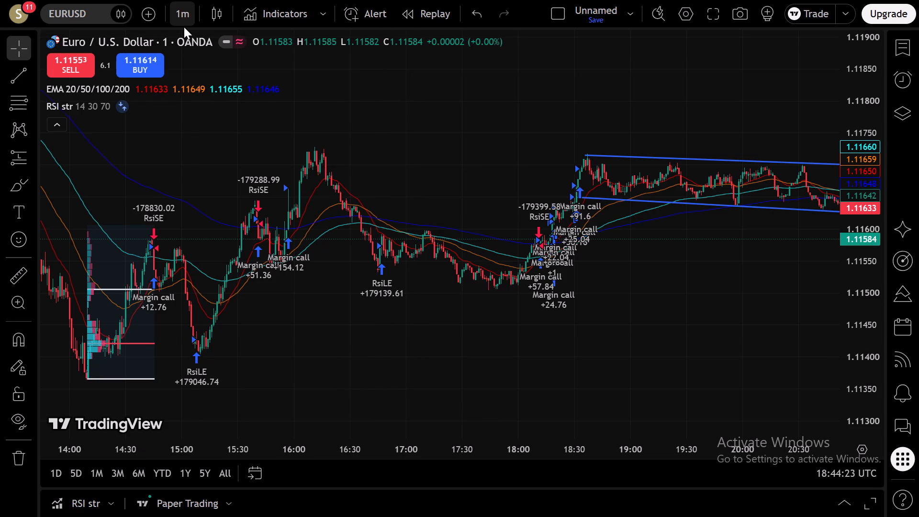
{"action": "left_click_drag", "start_coordinate": [631, 290], "coordinate": [334, 291]}
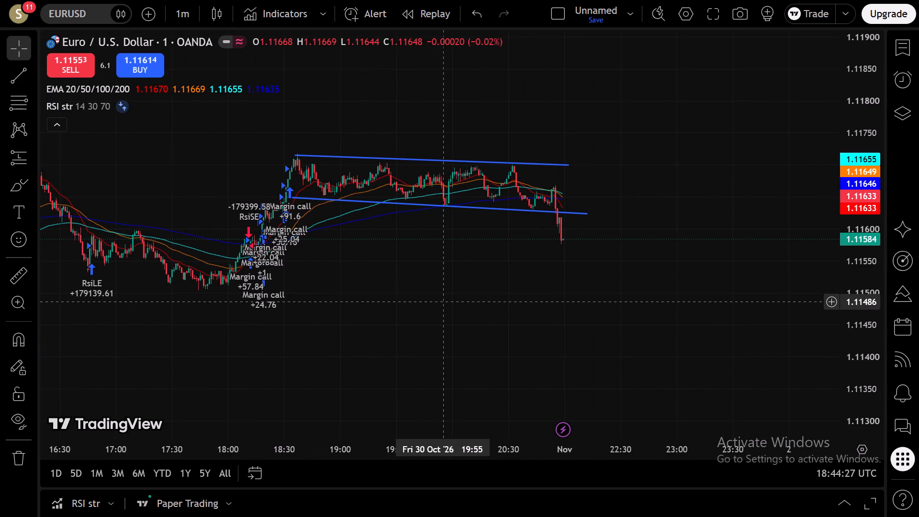
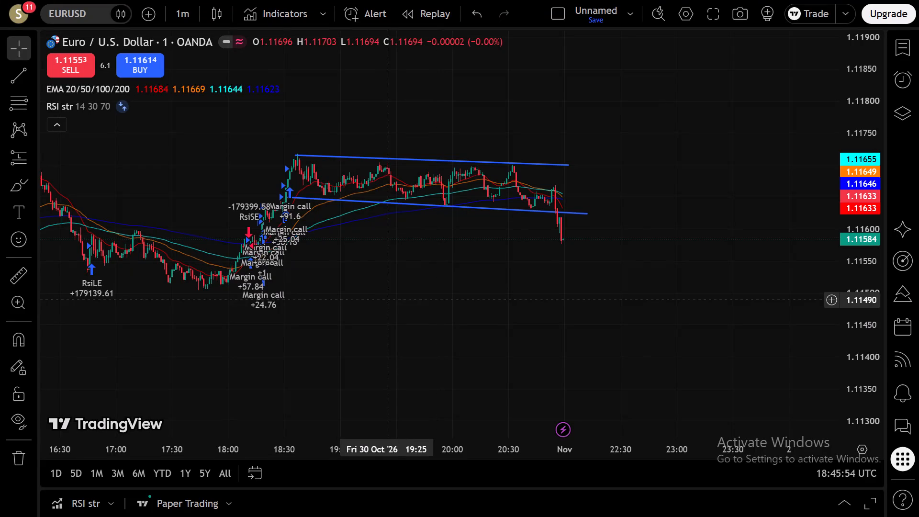
Switch the EURUSD chart to the 4 hour interval and compress its price scale to fit the October candles.
{"action": "scroll", "coordinate": [334, 314], "scroll_direction": "down", "scroll_amount": 1}
{"action": "scroll", "coordinate": [472, 325], "scroll_direction": "up", "scroll_amount": 4}
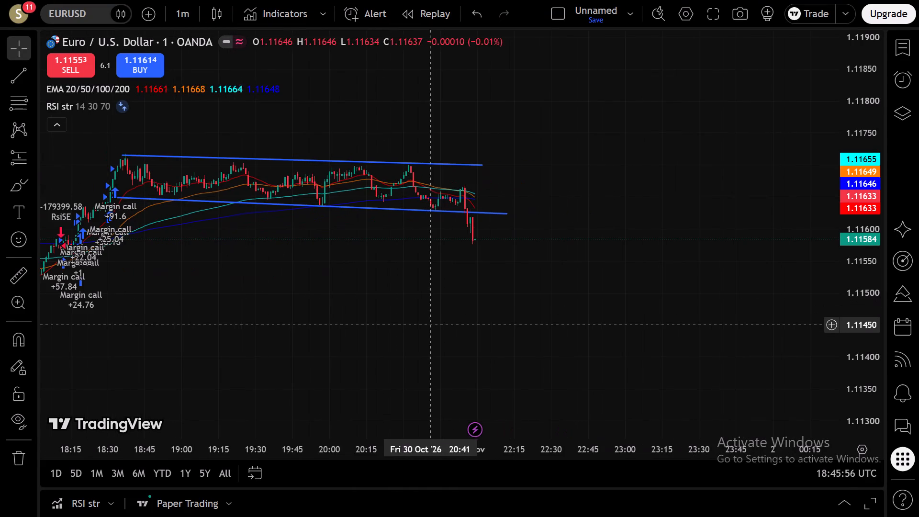
{"action": "left_click_drag", "start_coordinate": [285, 321], "coordinate": [544, 337]}
{"action": "left_click", "coordinate": [180, 3]}
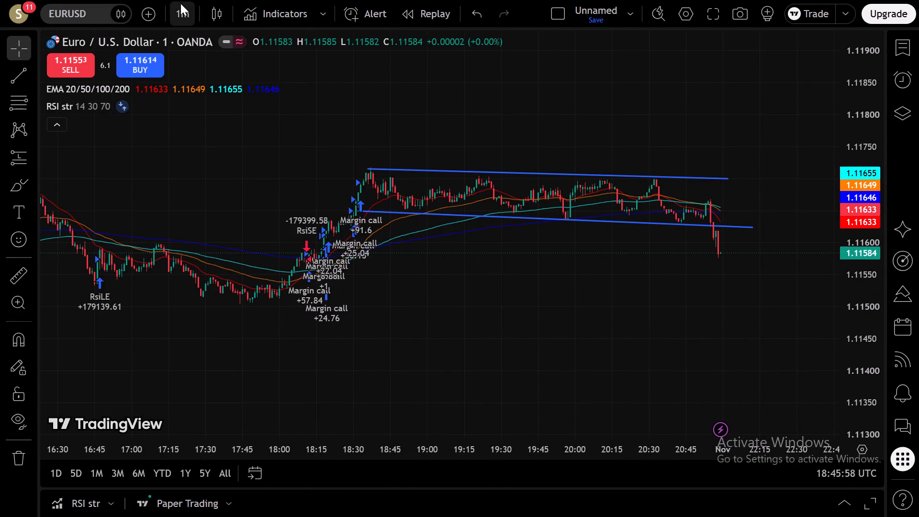
{"action": "scroll", "coordinate": [197, 413], "scroll_direction": "down", "scroll_amount": 1}
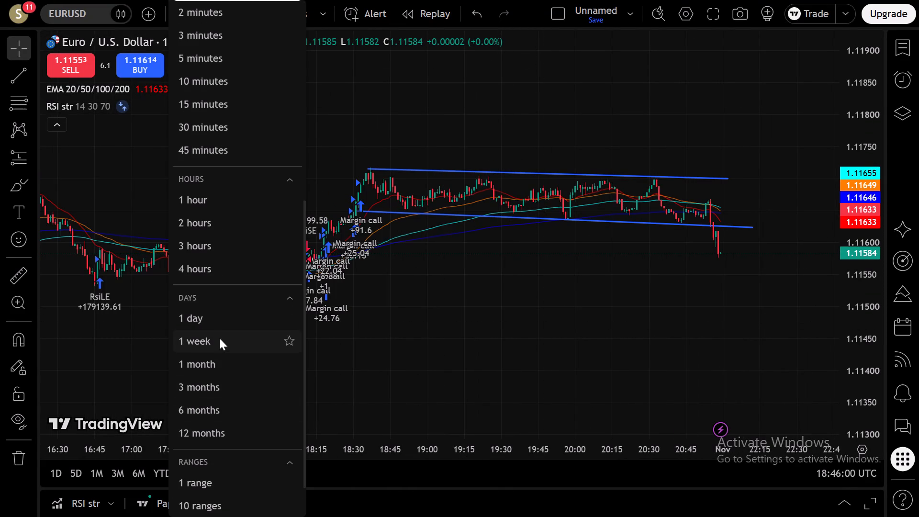
{"action": "left_click", "coordinate": [226, 266]}
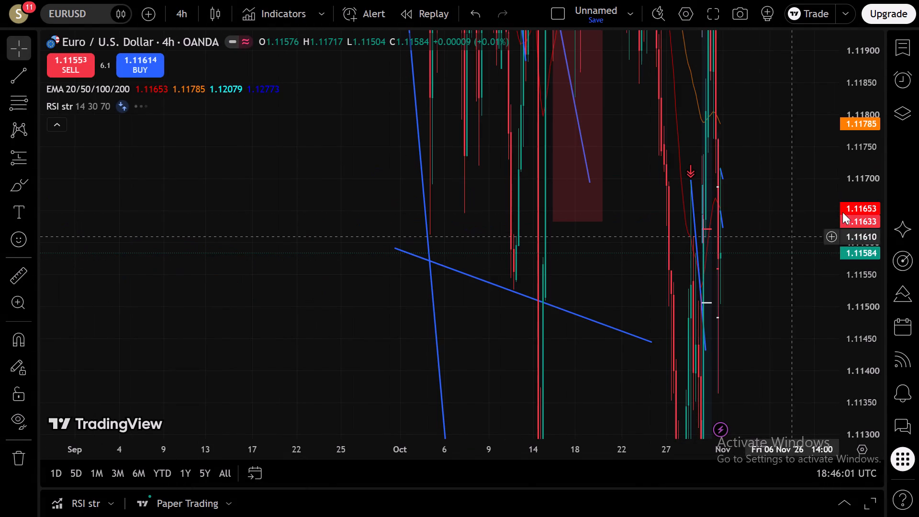
{"action": "left_click_drag", "start_coordinate": [851, 207], "coordinate": [833, 389]}
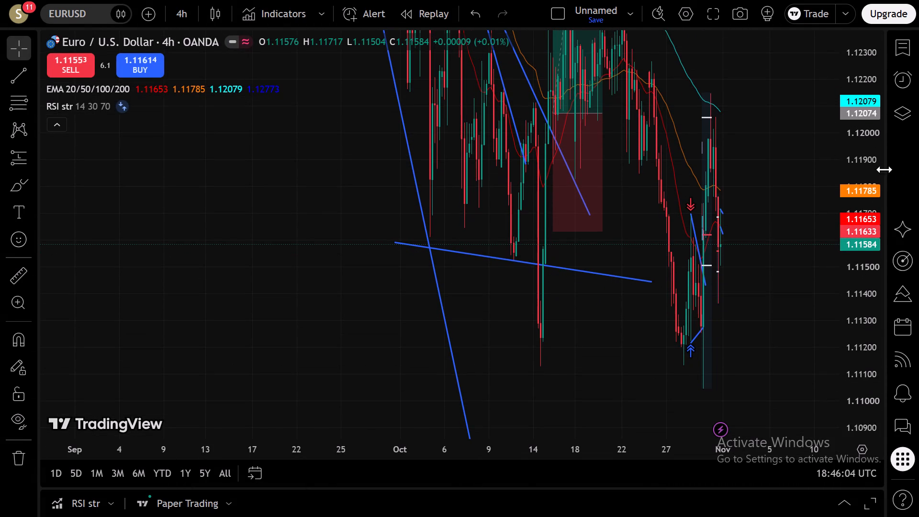
{"action": "left_click_drag", "start_coordinate": [867, 169], "coordinate": [841, 356]}
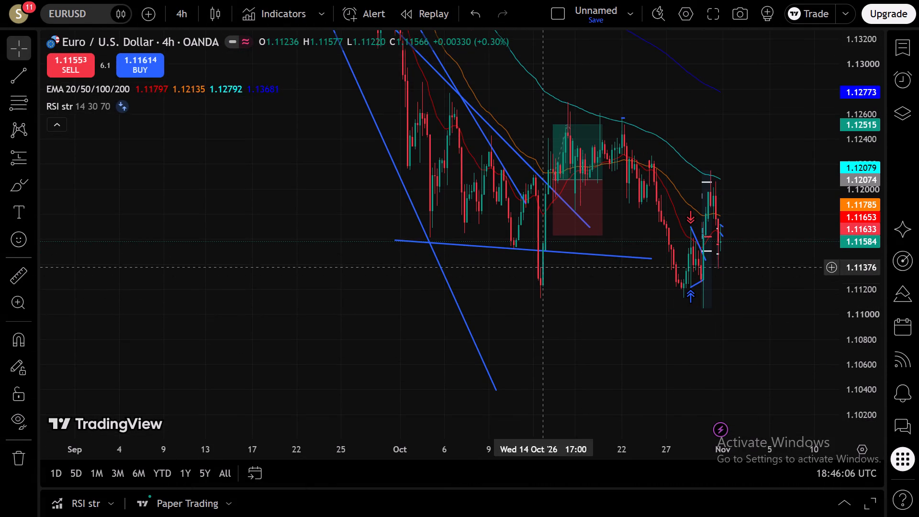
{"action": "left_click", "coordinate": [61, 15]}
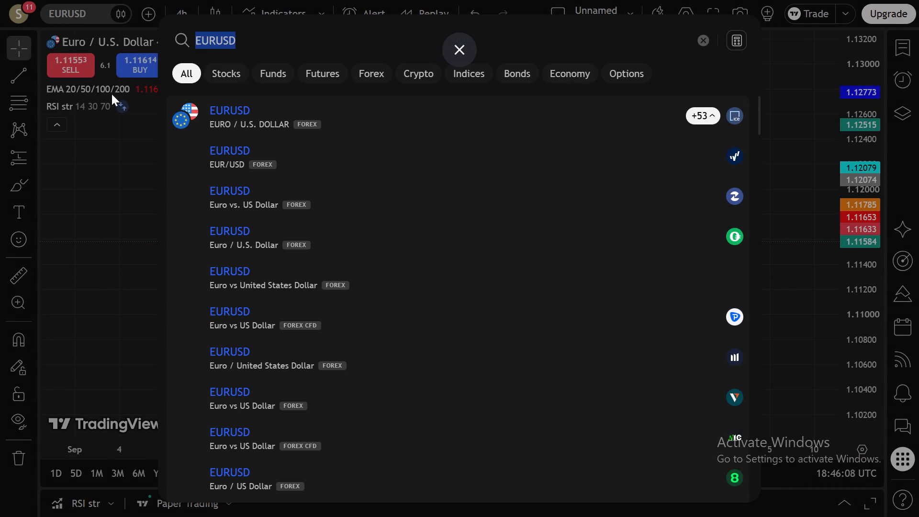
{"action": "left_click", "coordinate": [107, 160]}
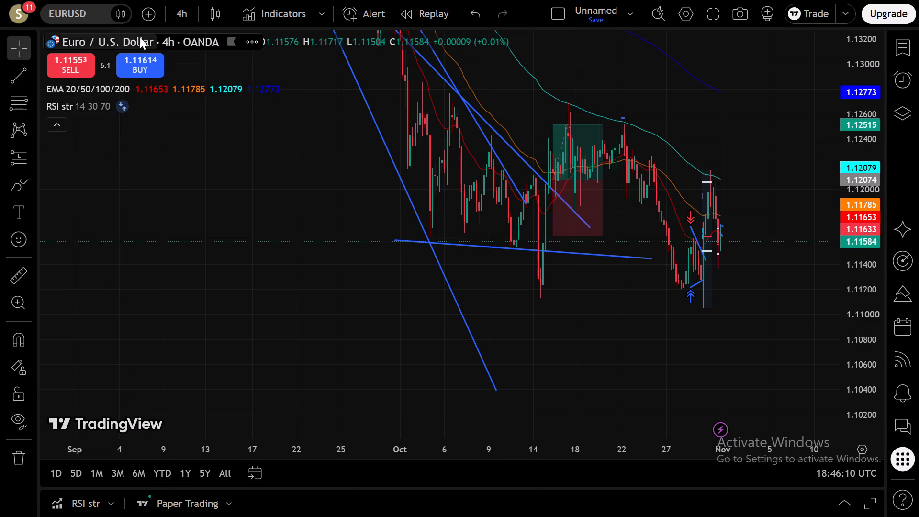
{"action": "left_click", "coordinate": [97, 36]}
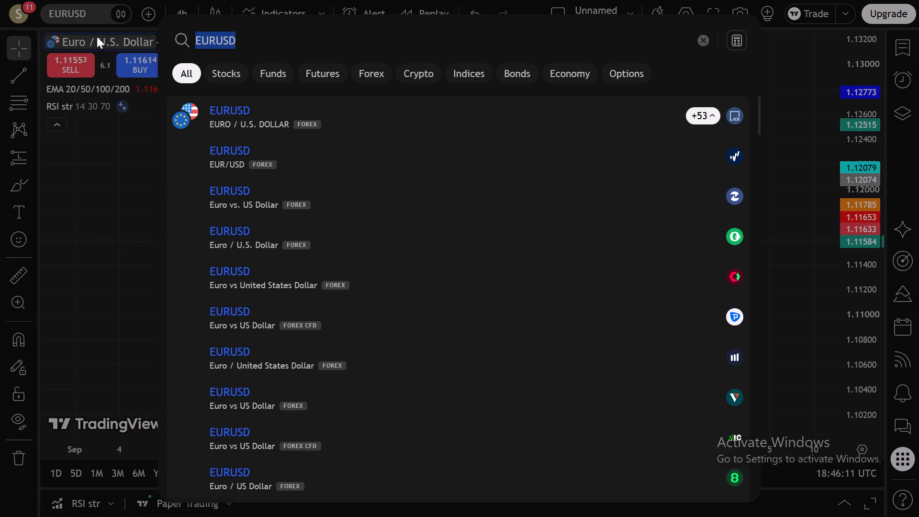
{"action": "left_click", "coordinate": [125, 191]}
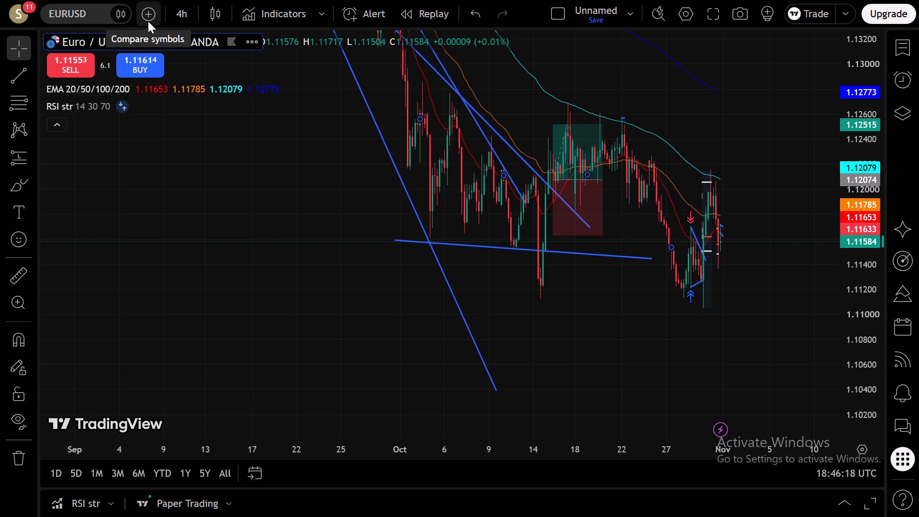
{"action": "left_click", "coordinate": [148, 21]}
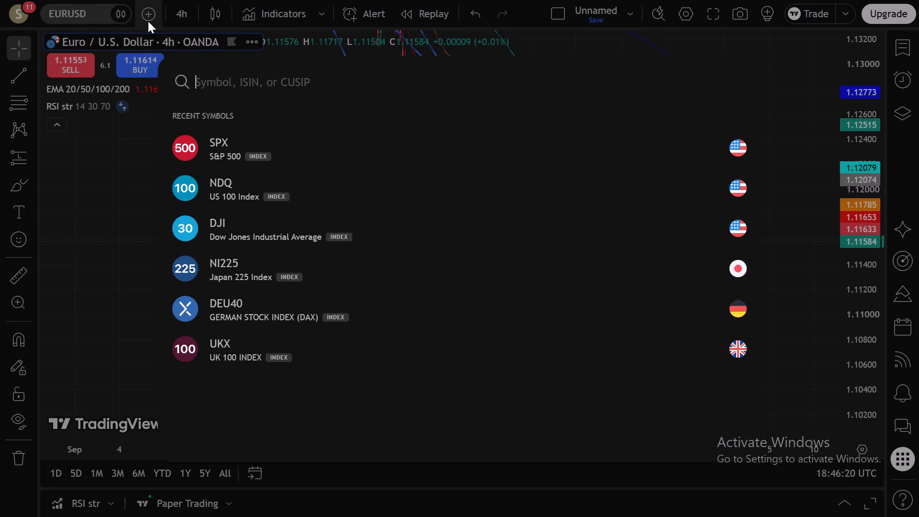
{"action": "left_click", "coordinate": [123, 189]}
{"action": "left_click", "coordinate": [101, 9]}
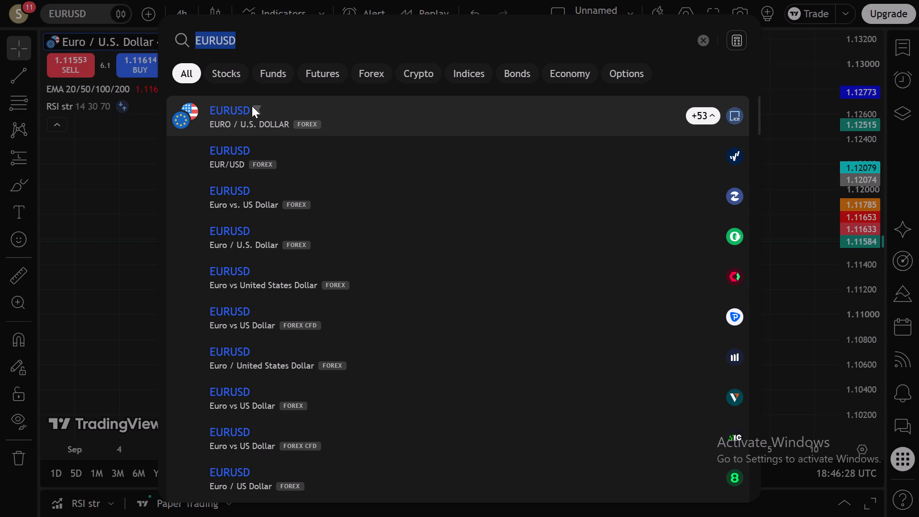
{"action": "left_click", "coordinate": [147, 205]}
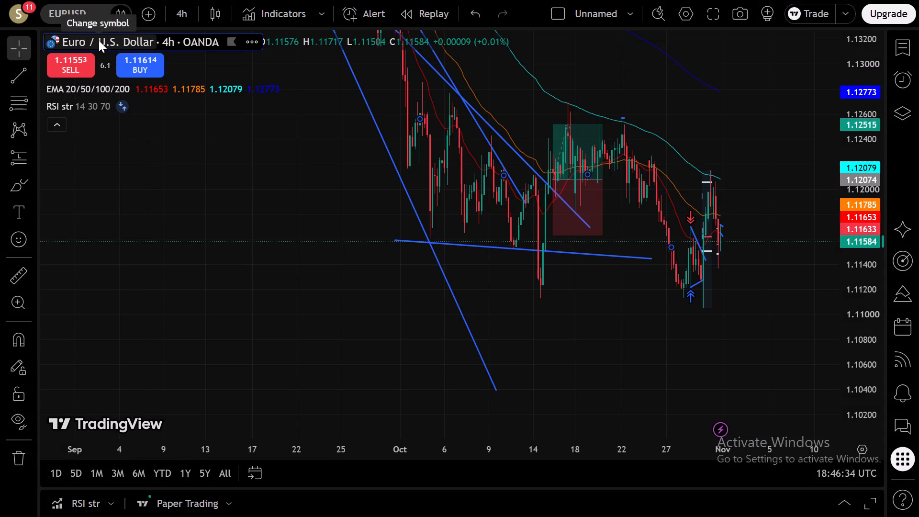
Switch the chart from OANDA's EURUSD to FXCM's GBPUSD, keeping the 4 hour interval.
{"action": "key", "text": "space"}
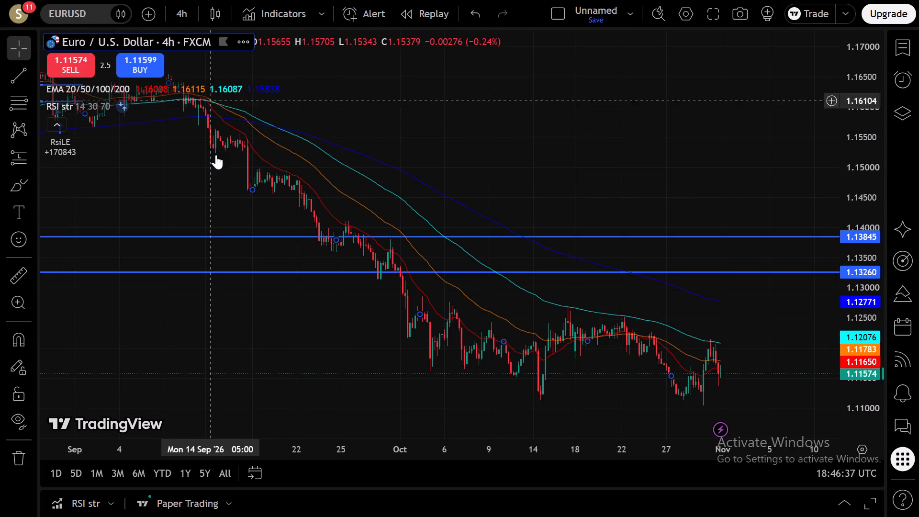
{"action": "key", "text": "space"}
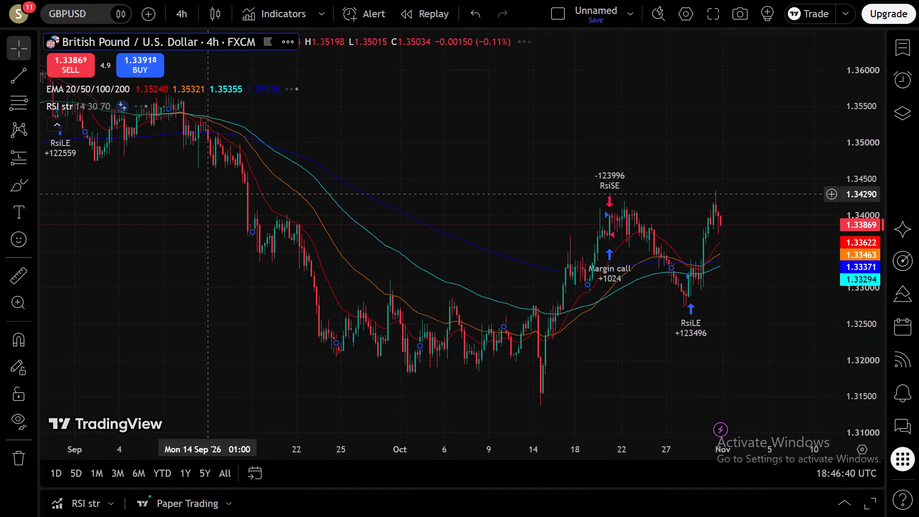
Examine the GBPUSD 4 hour price history from August to the latest candles.
{"action": "left_click_drag", "start_coordinate": [574, 347], "coordinate": [373, 308]}
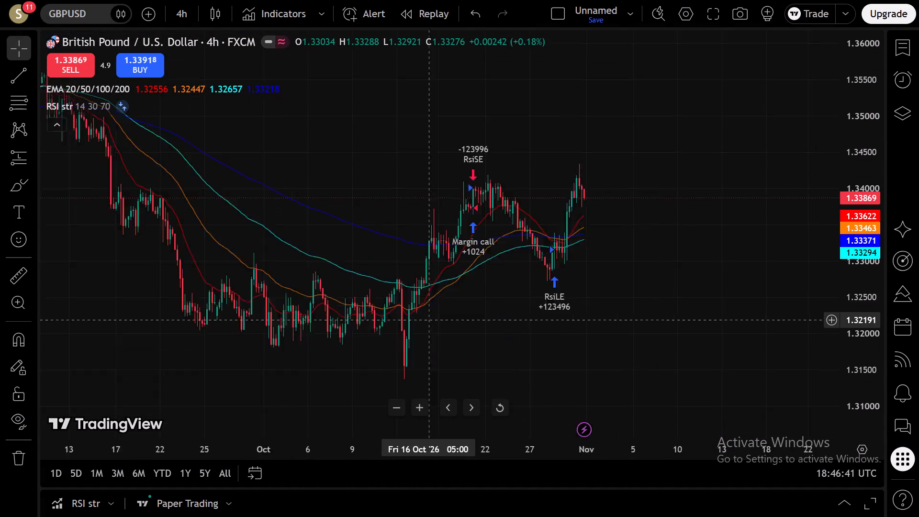
{"action": "left_click_drag", "start_coordinate": [373, 308], "coordinate": [343, 303]}
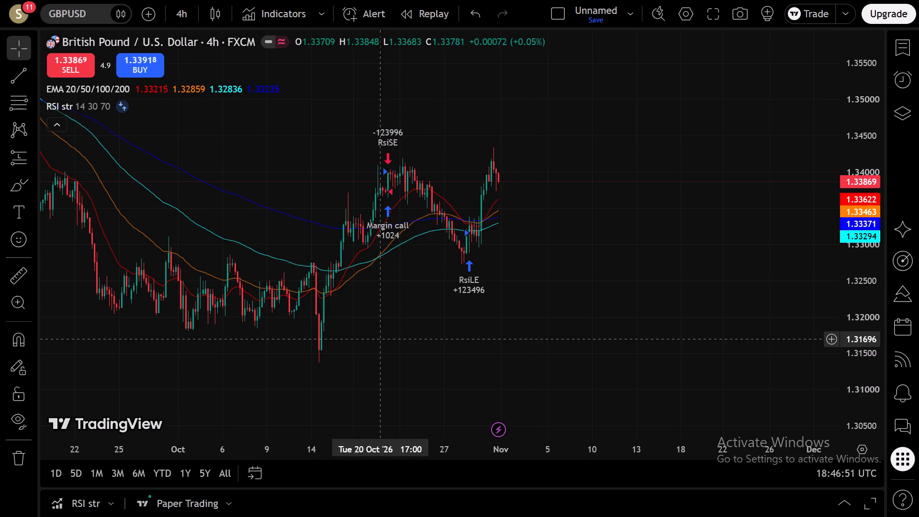
{"action": "left_click_drag", "start_coordinate": [209, 247], "coordinate": [516, 337]}
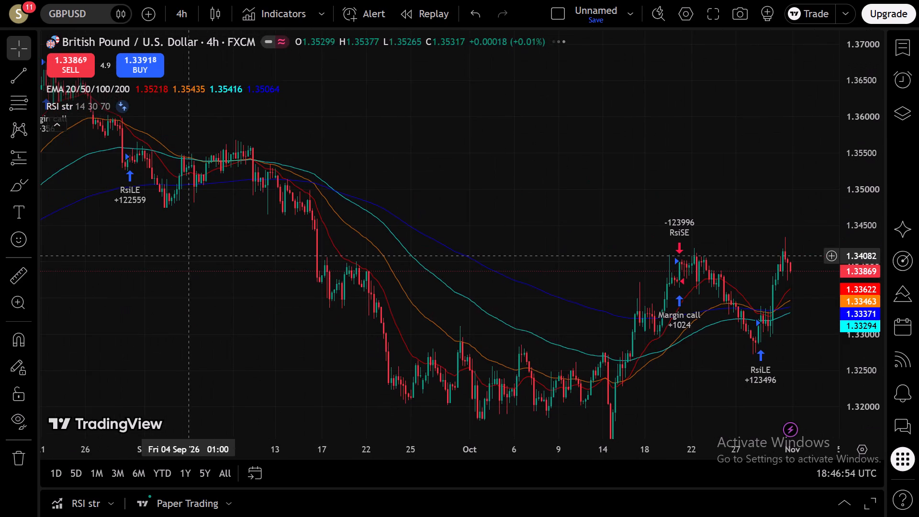
{"action": "left_click_drag", "start_coordinate": [185, 256], "coordinate": [446, 367]}
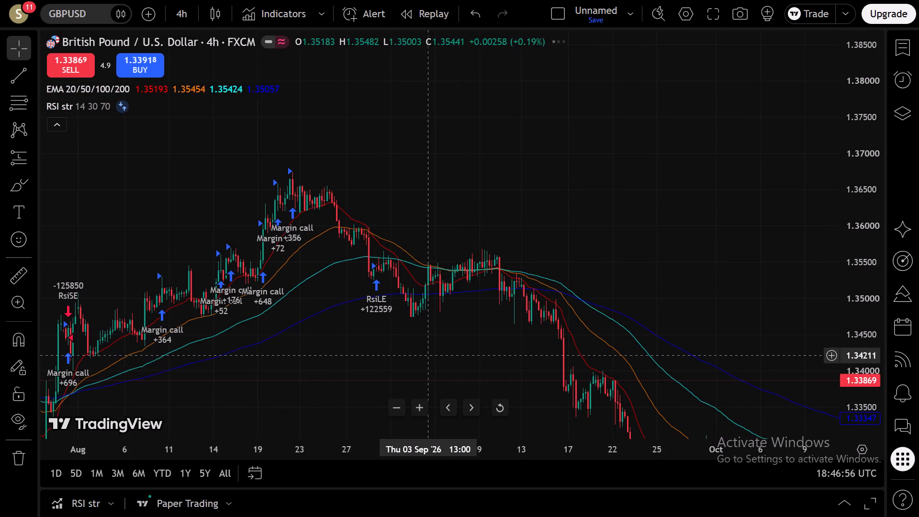
{"action": "left_click_drag", "start_coordinate": [411, 348], "coordinate": [144, 224]}
{"action": "left_click_drag", "start_coordinate": [281, 294], "coordinate": [106, 255]}
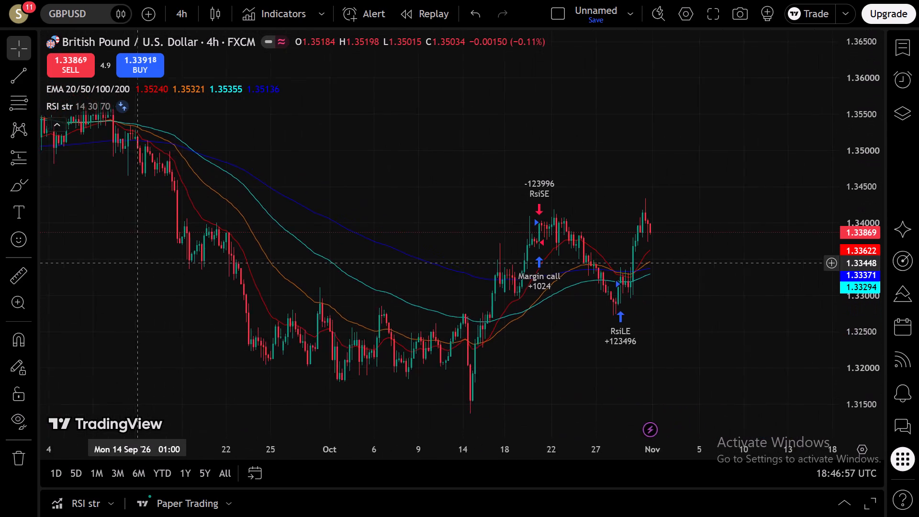
{"action": "left_click_drag", "start_coordinate": [106, 255], "coordinate": [101, 250]}
Draw a descending trendline over the GBPUSD highs from about 1.3332 on 22 September to about 1.3264 on 20 October.
{"action": "left_click", "coordinate": [11, 80]}
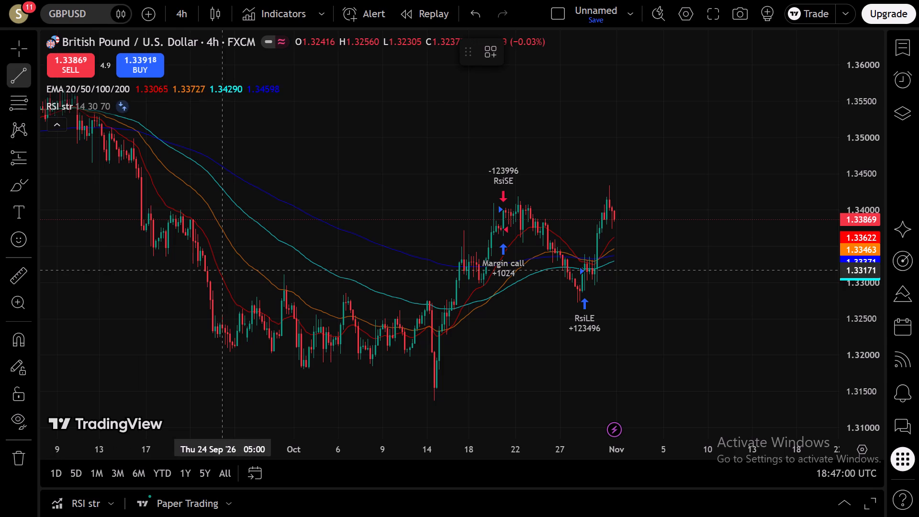
{"action": "left_click_drag", "start_coordinate": [213, 270], "coordinate": [222, 272]}
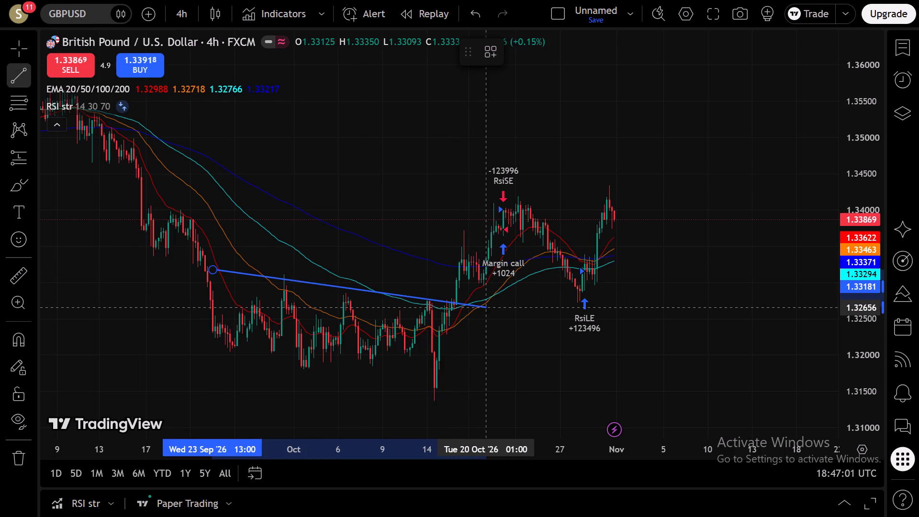
{"action": "left_click", "coordinate": [488, 309]}
{"action": "left_click_drag", "start_coordinate": [213, 269], "coordinate": [210, 263]}
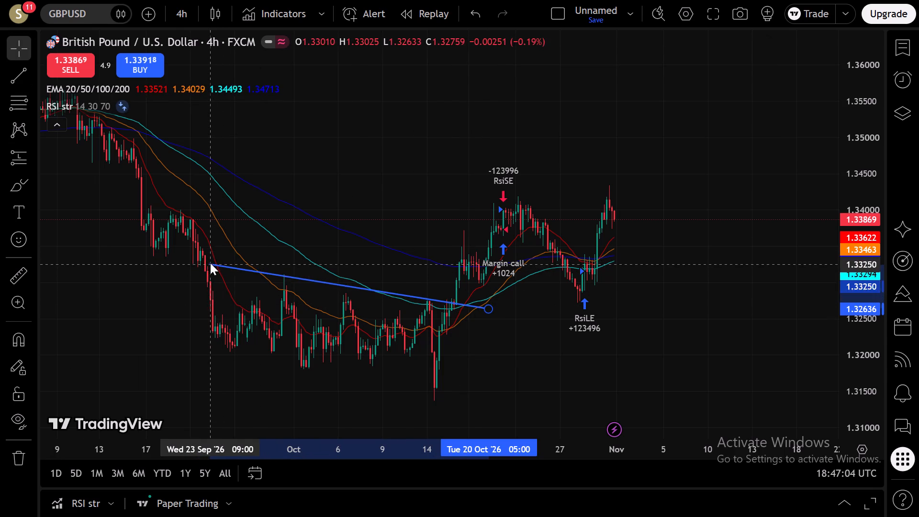
{"action": "left_click_drag", "start_coordinate": [210, 263], "coordinate": [203, 259]}
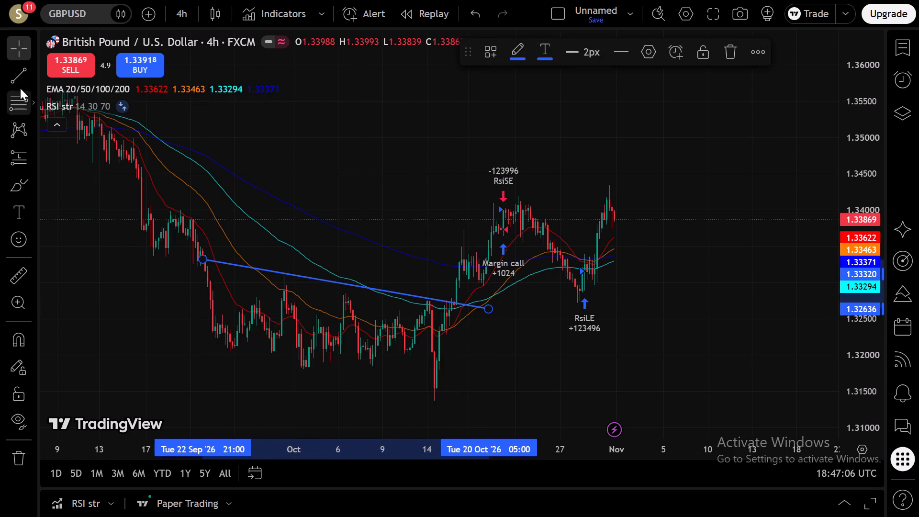
Draw a second descending trendline under the lows, from about 1.3201 on 23 September to about 20 October.
{"action": "left_click", "coordinate": [17, 84]}
{"action": "left_click_drag", "start_coordinate": [212, 354], "coordinate": [231, 357]}
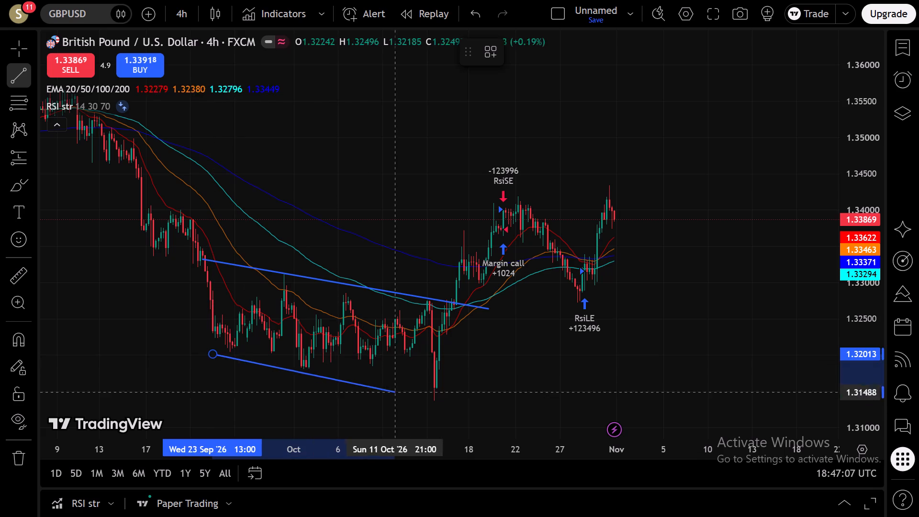
{"action": "left_click", "coordinate": [492, 411]}
Adjust the upper trendline's ends to about 1.3334 on 22 September and about 1.3259 on 20 October.
{"action": "left_click_drag", "start_coordinate": [503, 357], "coordinate": [310, 357]}
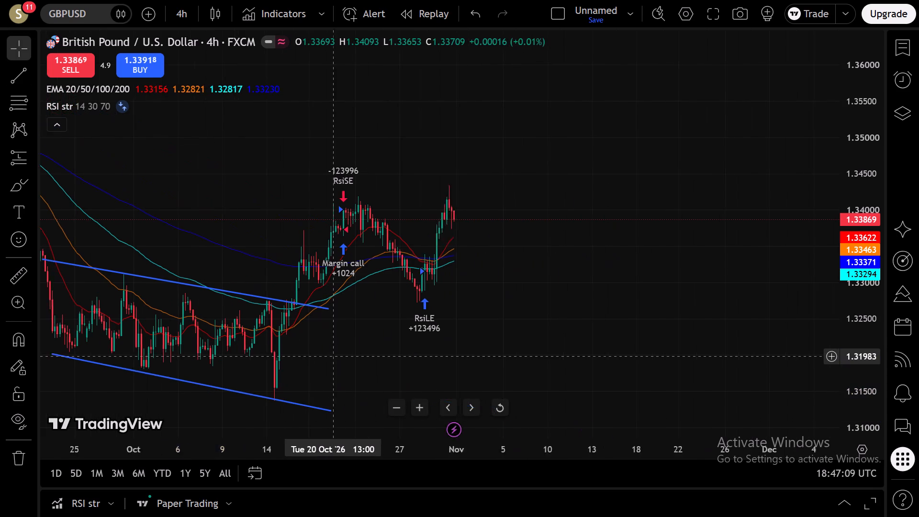
{"action": "left_click_drag", "start_coordinate": [310, 357], "coordinate": [306, 357]}
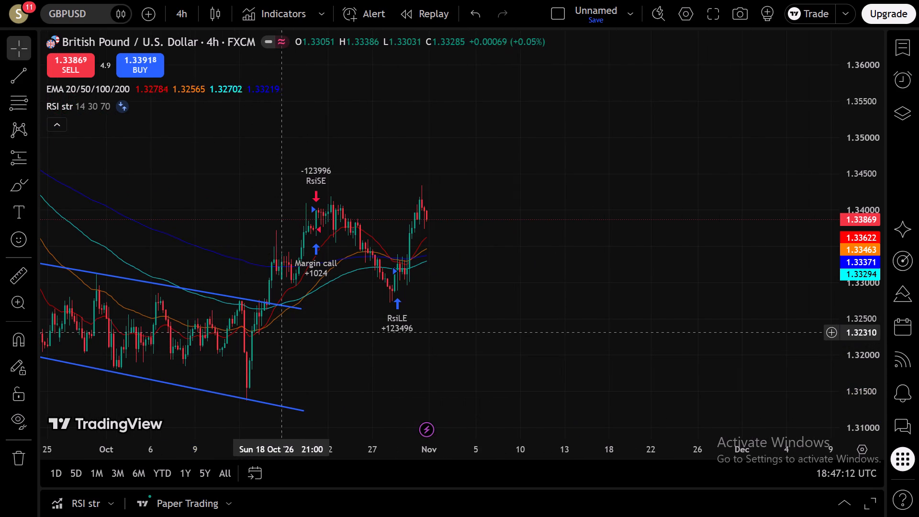
{"action": "left_click_drag", "start_coordinate": [300, 309], "coordinate": [301, 314]}
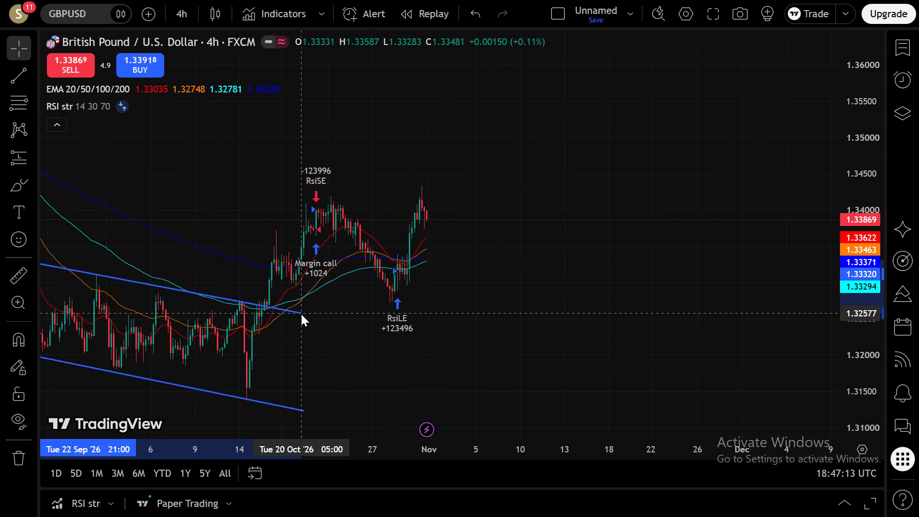
{"action": "left_click_drag", "start_coordinate": [301, 314], "coordinate": [306, 313]}
{"action": "left_click_drag", "start_coordinate": [300, 337], "coordinate": [351, 338]}
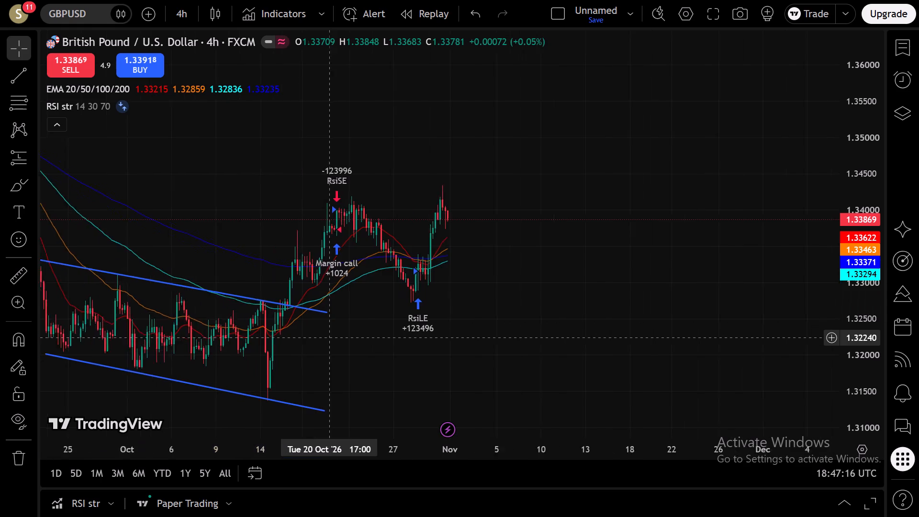
{"action": "left_click_drag", "start_coordinate": [351, 338], "coordinate": [421, 341]}
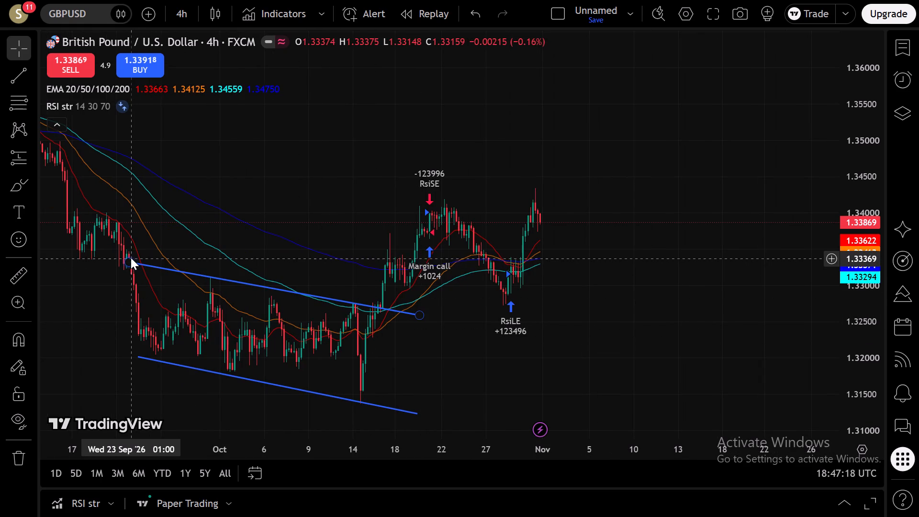
{"action": "left_click", "coordinate": [131, 258]}
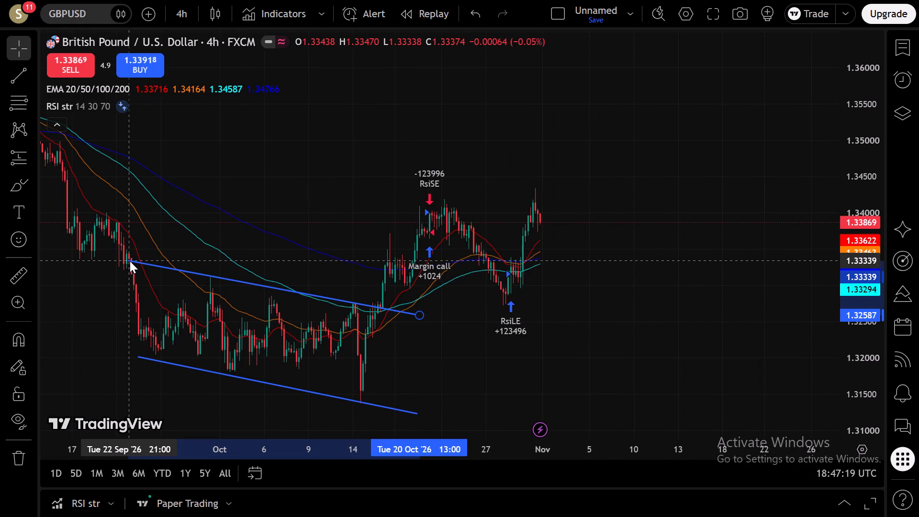
Examine the GBPUSD price action within the two descending trendlines and from there to the latest candles.
{"action": "left_click_drag", "start_coordinate": [404, 342], "coordinate": [350, 354]}
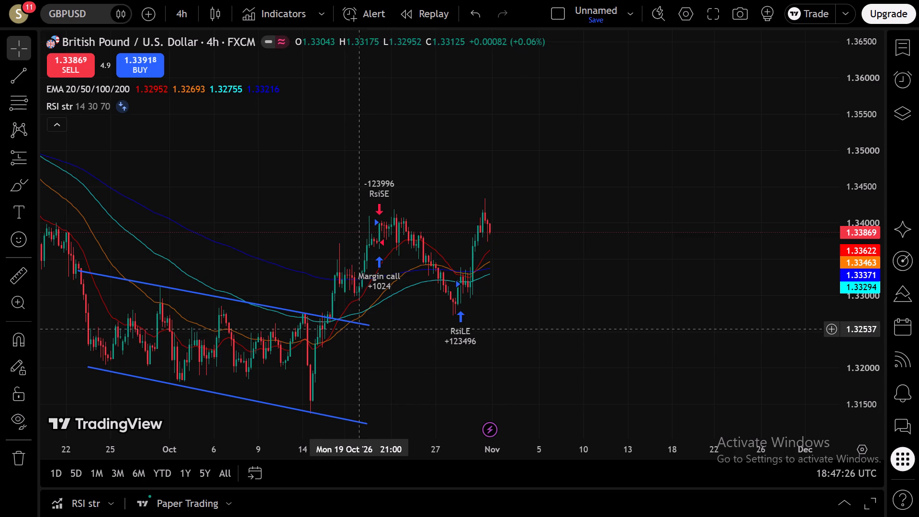
{"action": "left_click_drag", "start_coordinate": [365, 375], "coordinate": [467, 354]}
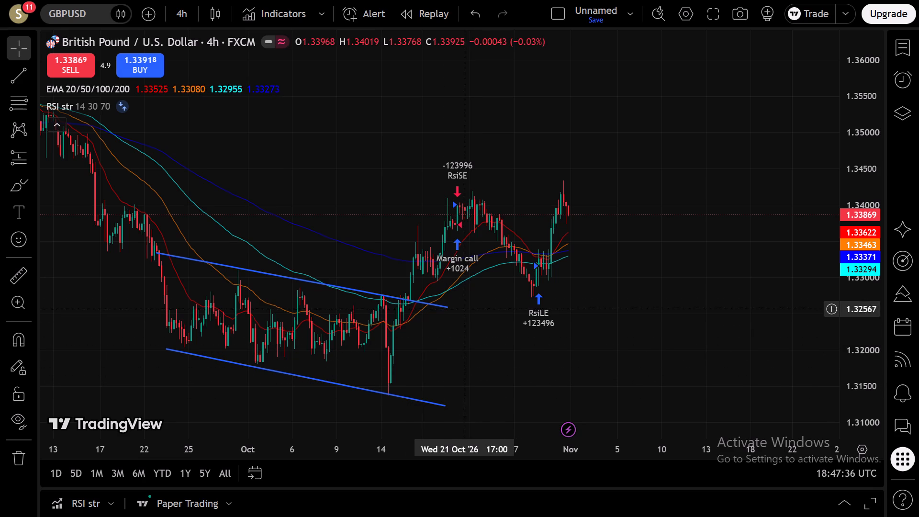
{"action": "left_click_drag", "start_coordinate": [503, 304], "coordinate": [360, 343]}
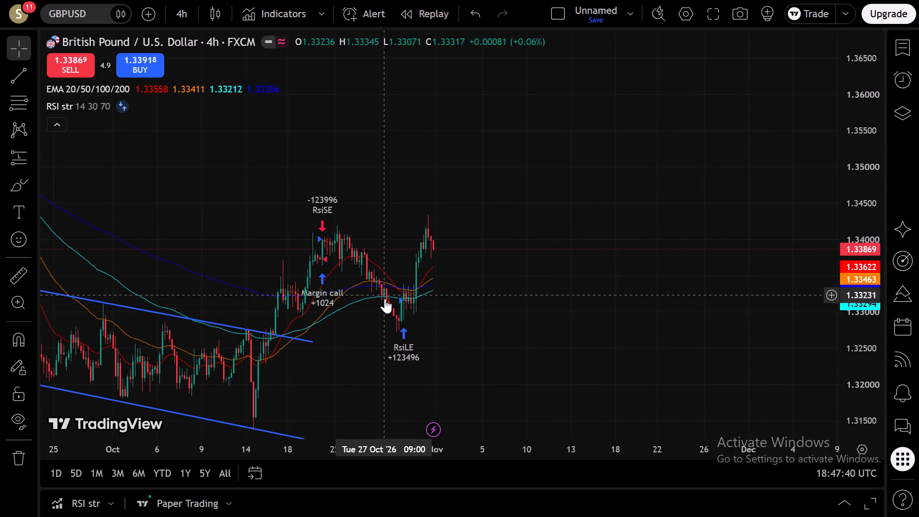
{"action": "scroll", "coordinate": [462, 349], "scroll_direction": "down", "scroll_amount": 2}
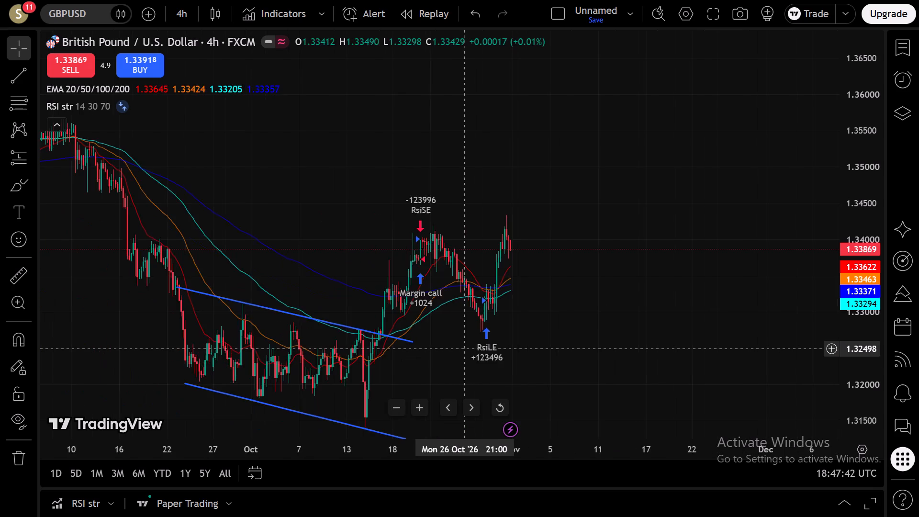
Draw a near-horizontal trendline across the highs from about 1.3406 on 17 September to about 1.3416 on 12 November.
{"action": "scroll", "coordinate": [464, 348], "scroll_direction": "down", "scroll_amount": 2}
{"action": "left_click_drag", "start_coordinate": [222, 307], "coordinate": [201, 262]}
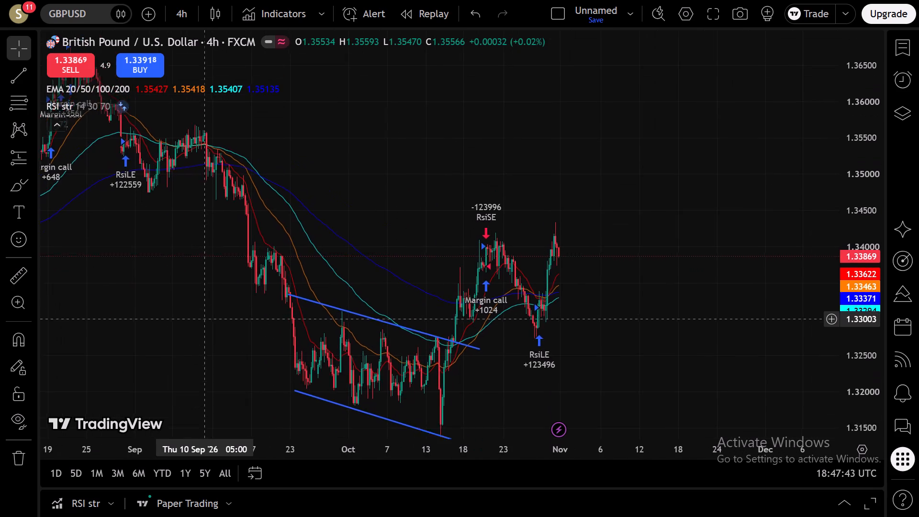
{"action": "left_click_drag", "start_coordinate": [201, 262], "coordinate": [198, 258]}
{"action": "left_click_drag", "start_coordinate": [174, 256], "coordinate": [169, 331]}
{"action": "left_click", "coordinate": [11, 76]}
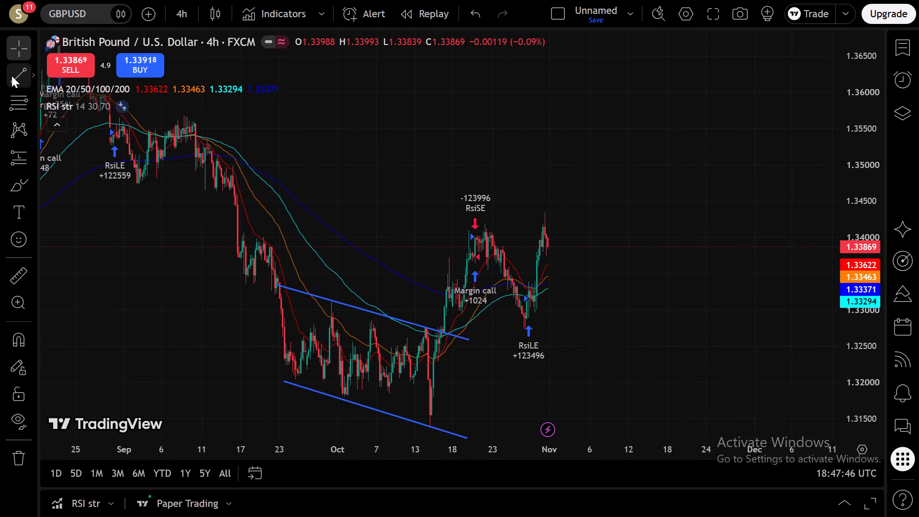
{"action": "left_click_drag", "start_coordinate": [245, 233], "coordinate": [252, 233]}
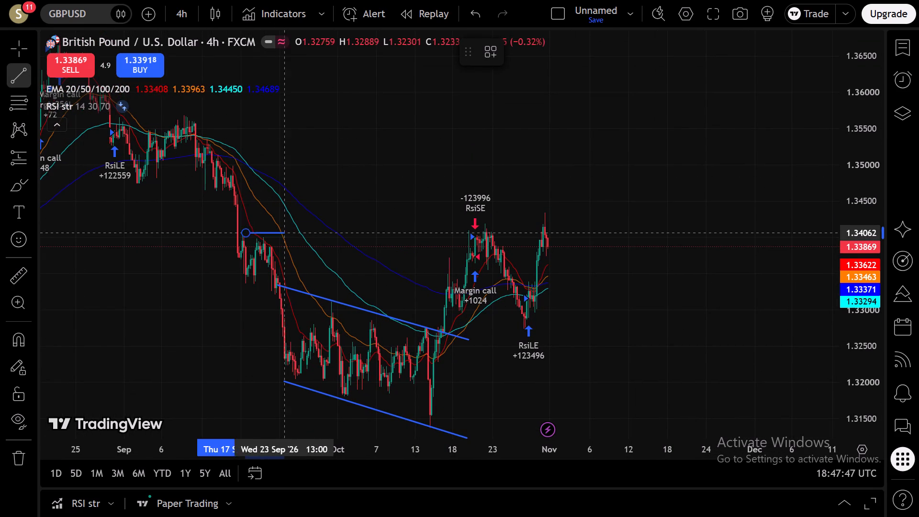
{"action": "left_click", "coordinate": [634, 225]}
Draw a slightly rising trendline under the October low, from about 1.3128 on 23 September to about 1.3148 on 26 November.
{"action": "left_click_drag", "start_coordinate": [228, 335], "coordinate": [201, 254]}
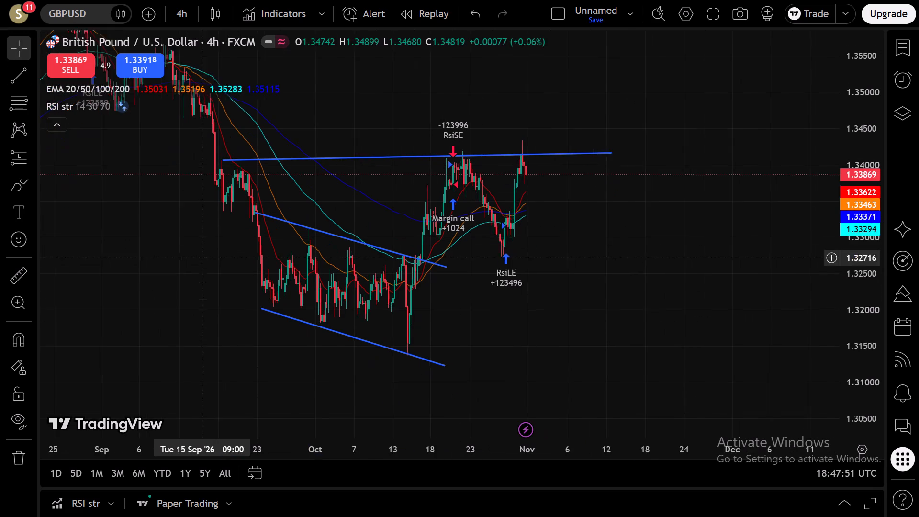
{"action": "left_click_drag", "start_coordinate": [201, 254], "coordinate": [187, 236]}
{"action": "left_click", "coordinate": [22, 77]}
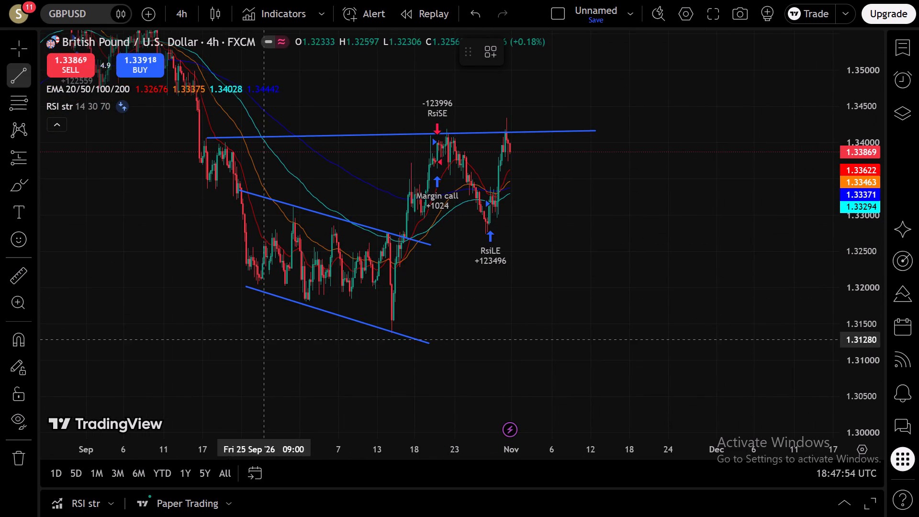
{"action": "left_click_drag", "start_coordinate": [247, 340], "coordinate": [257, 342]}
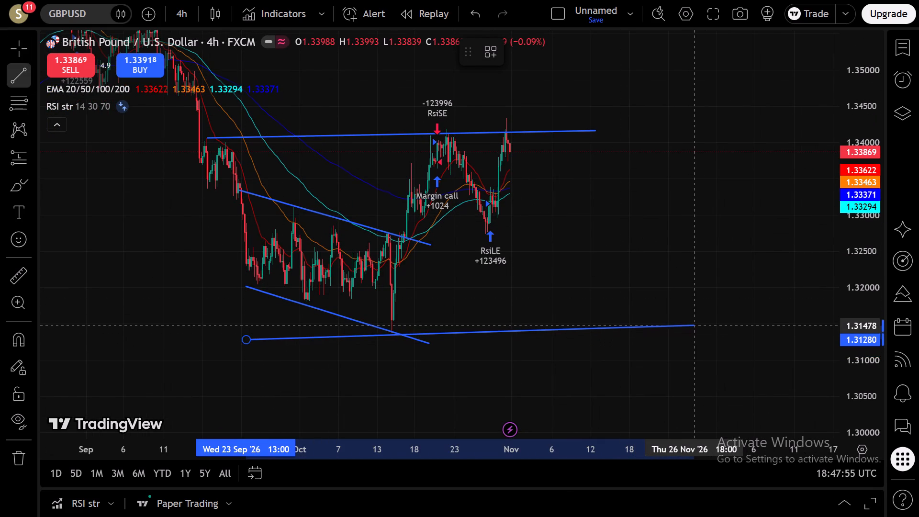
{"action": "left_click", "coordinate": [695, 327]}
Examine the GBPUSD price action between the two near-horizontal trendlines, focusing on the latest candles at the upper line.
{"action": "left_click_drag", "start_coordinate": [687, 272], "coordinate": [624, 375]}
{"action": "scroll", "coordinate": [582, 332], "scroll_direction": "down", "scroll_amount": 3}
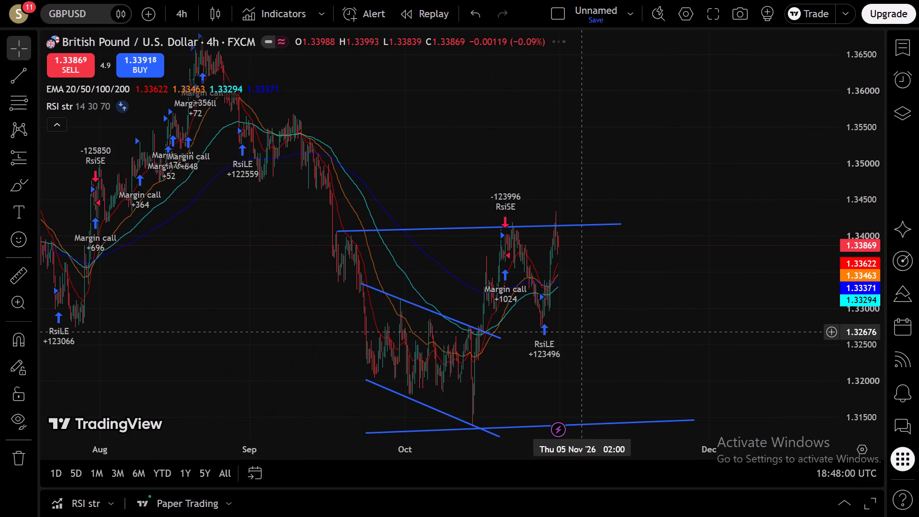
{"action": "left_click_drag", "start_coordinate": [277, 292], "coordinate": [81, 265]}
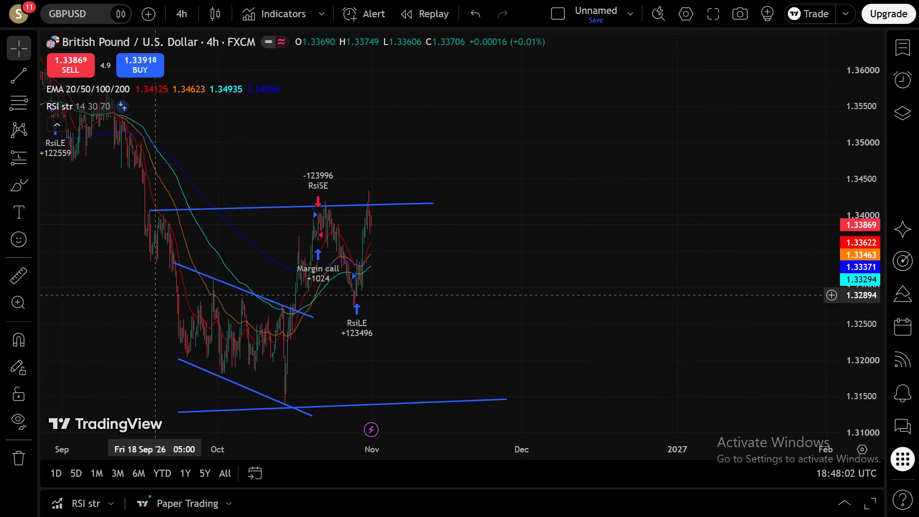
{"action": "scroll", "coordinate": [506, 320], "scroll_direction": "up", "scroll_amount": 5}
{"action": "left_click_drag", "start_coordinate": [327, 278], "coordinate": [742, 278]}
{"action": "scroll", "coordinate": [743, 278], "scroll_direction": "up", "scroll_amount": 3}
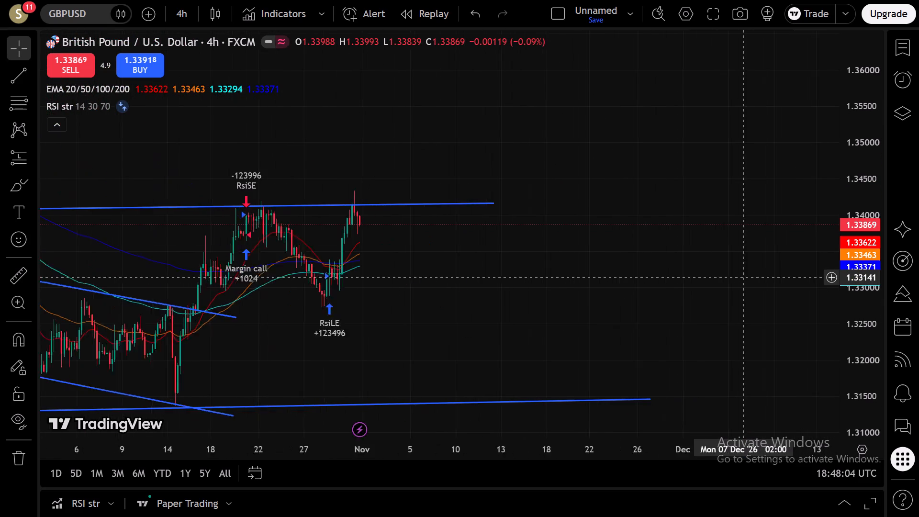
{"action": "scroll", "coordinate": [743, 278], "scroll_direction": "up", "scroll_amount": 2}
{"action": "left_click_drag", "start_coordinate": [506, 281], "coordinate": [768, 281]}
{"action": "scroll", "coordinate": [638, 309], "scroll_direction": "up", "scroll_amount": 2}
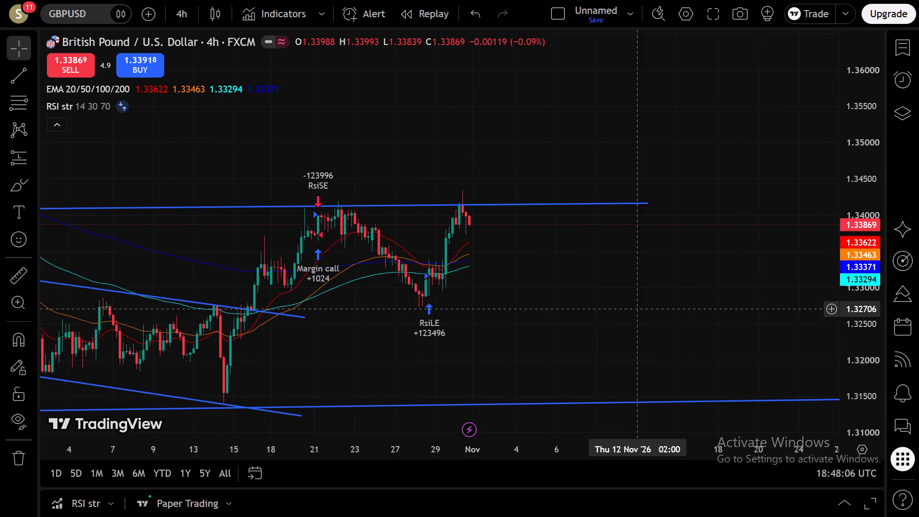
{"action": "scroll", "coordinate": [638, 309], "scroll_direction": "up", "scroll_amount": 3}
{"action": "scroll", "coordinate": [852, 295], "scroll_direction": "up", "scroll_amount": 2}
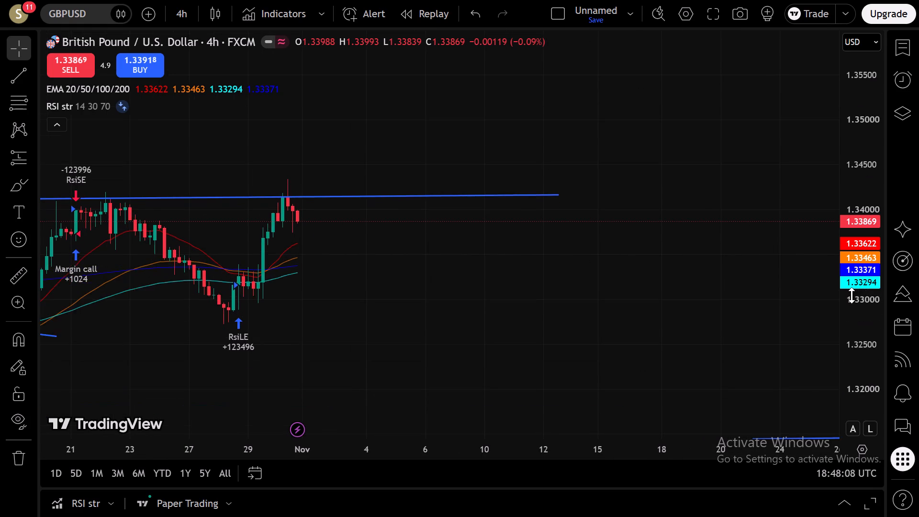
{"action": "scroll", "coordinate": [852, 295], "scroll_direction": "up", "scroll_amount": 1}
{"action": "scroll", "coordinate": [476, 373], "scroll_direction": "up", "scroll_amount": 1}
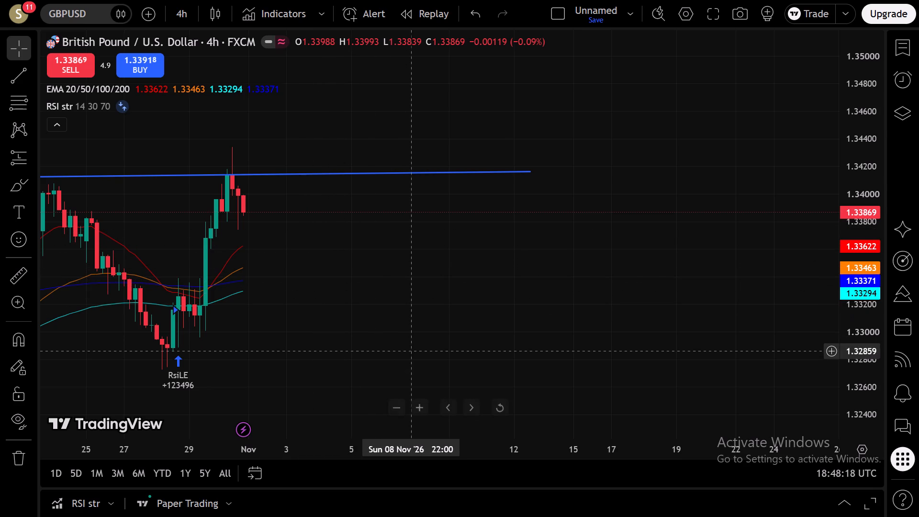
{"action": "scroll", "coordinate": [425, 322], "scroll_direction": "down", "scroll_amount": 1}
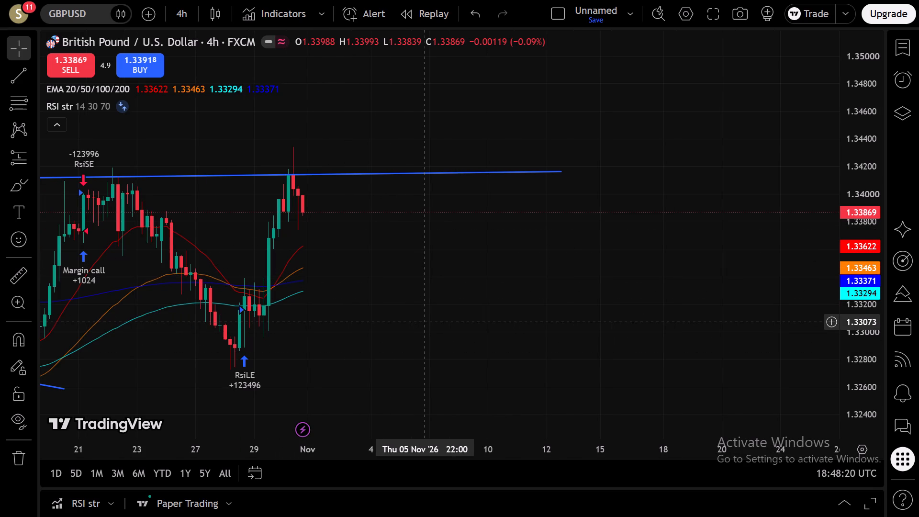
{"action": "scroll", "coordinate": [425, 322], "scroll_direction": "down", "scroll_amount": 2}
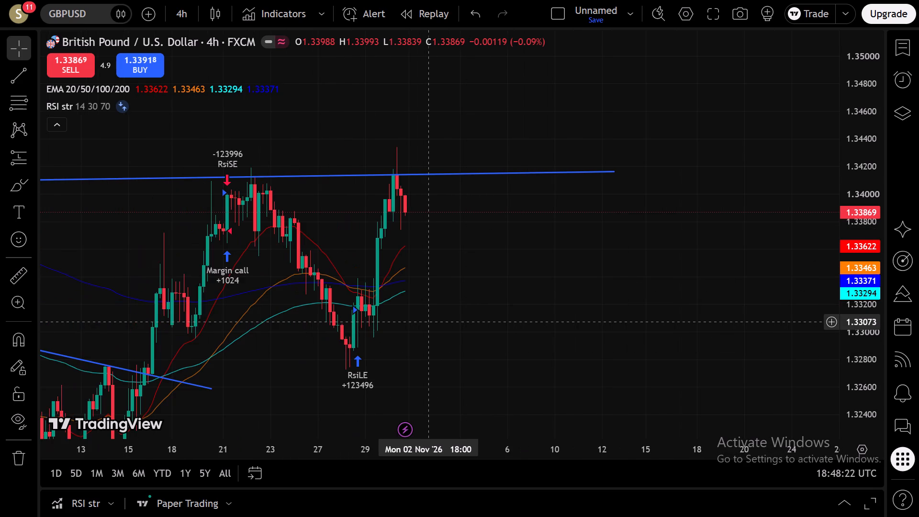
{"action": "left_click_drag", "start_coordinate": [860, 211], "coordinate": [867, 292]}
{"action": "left_click_drag", "start_coordinate": [590, 331], "coordinate": [590, 286]}
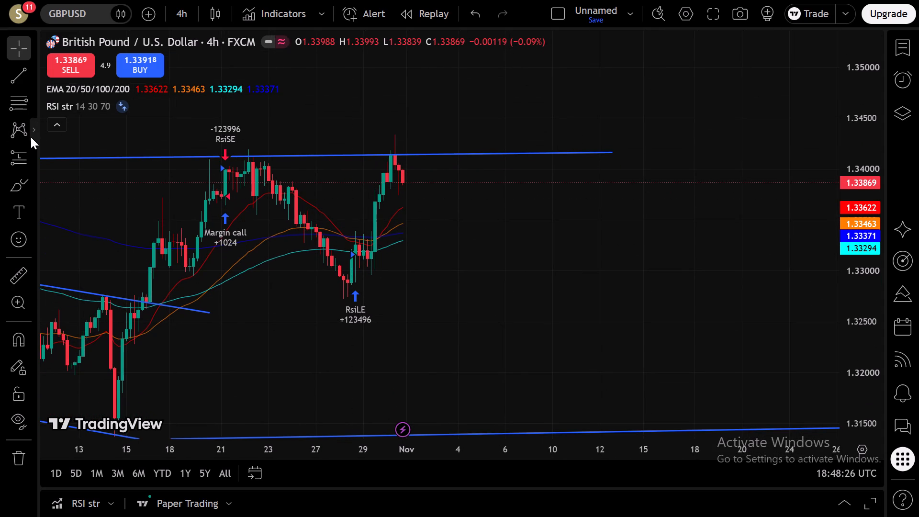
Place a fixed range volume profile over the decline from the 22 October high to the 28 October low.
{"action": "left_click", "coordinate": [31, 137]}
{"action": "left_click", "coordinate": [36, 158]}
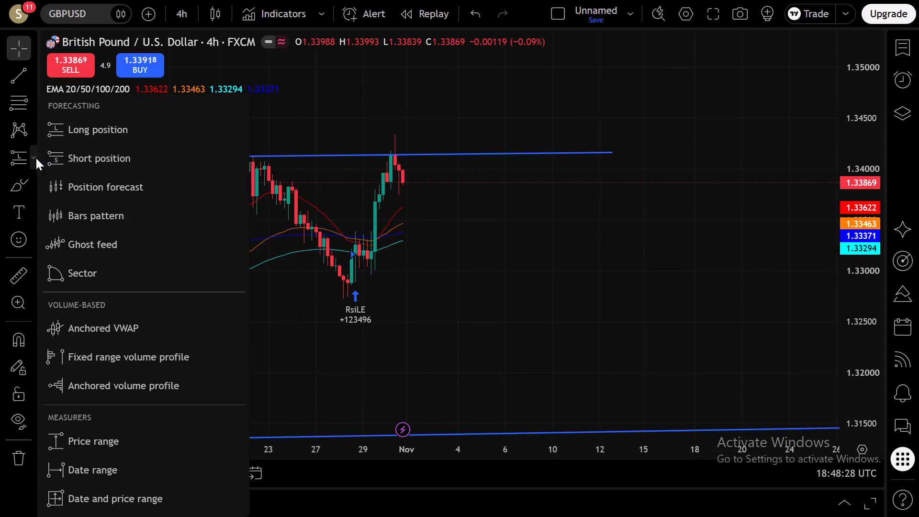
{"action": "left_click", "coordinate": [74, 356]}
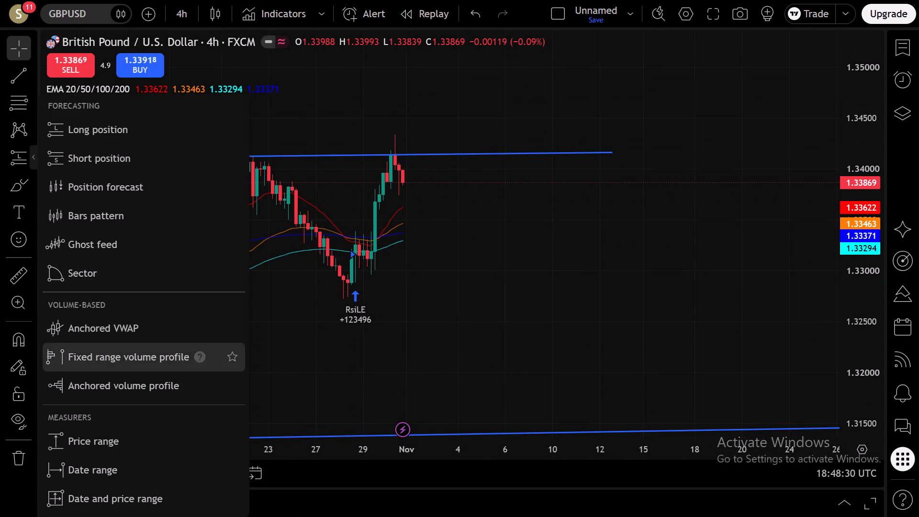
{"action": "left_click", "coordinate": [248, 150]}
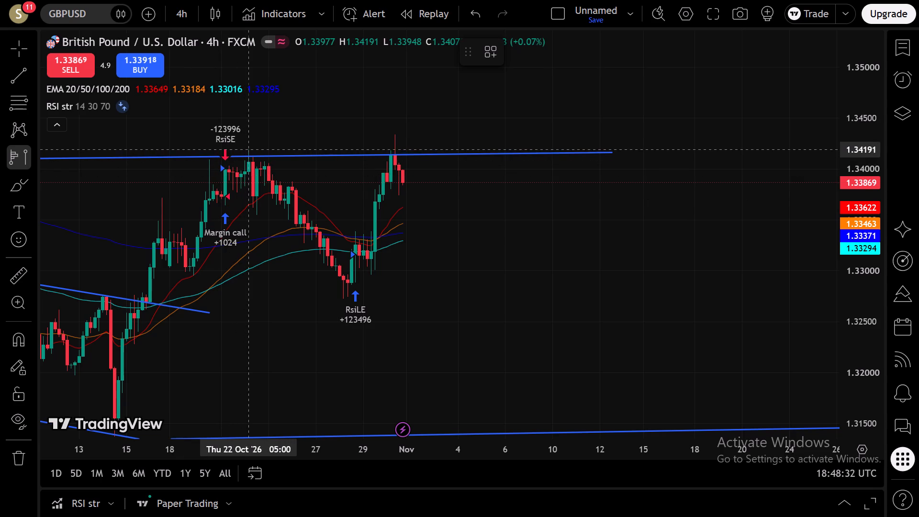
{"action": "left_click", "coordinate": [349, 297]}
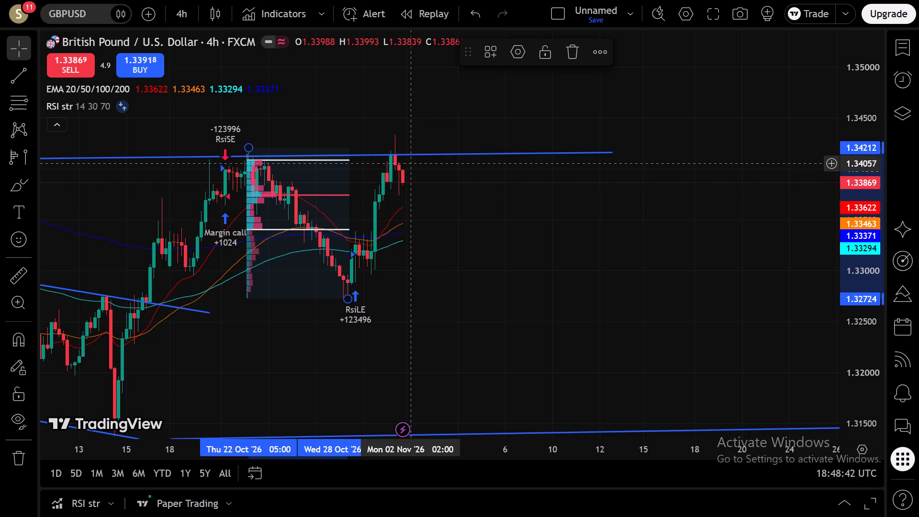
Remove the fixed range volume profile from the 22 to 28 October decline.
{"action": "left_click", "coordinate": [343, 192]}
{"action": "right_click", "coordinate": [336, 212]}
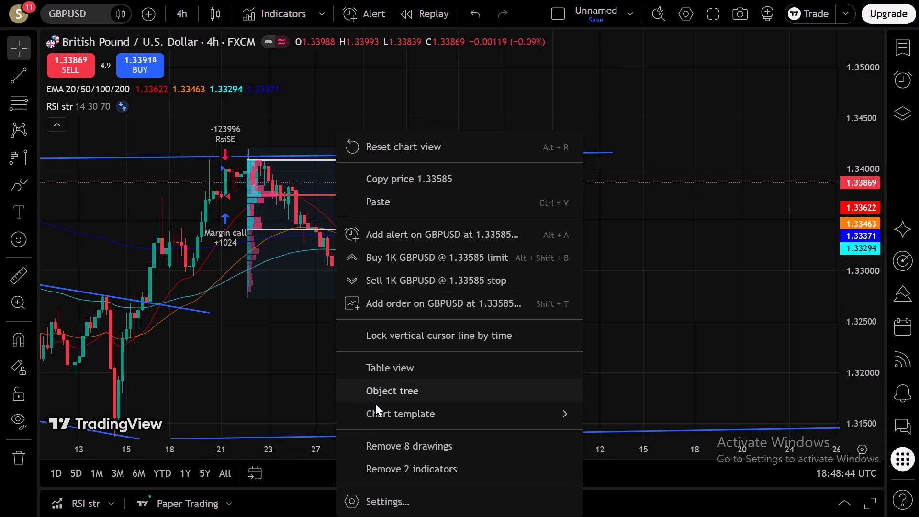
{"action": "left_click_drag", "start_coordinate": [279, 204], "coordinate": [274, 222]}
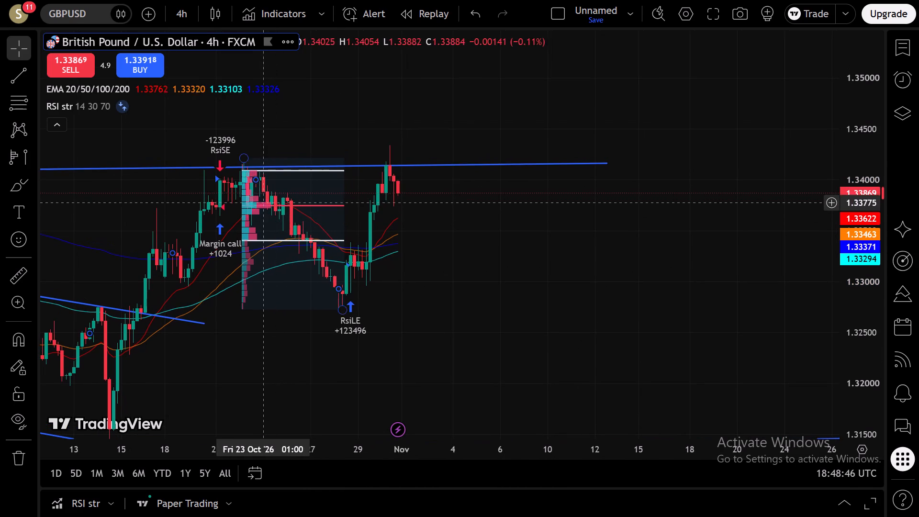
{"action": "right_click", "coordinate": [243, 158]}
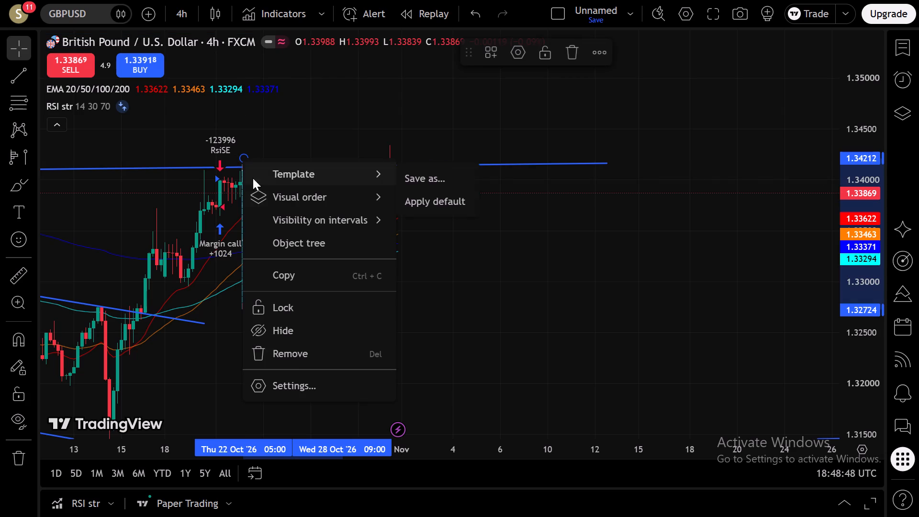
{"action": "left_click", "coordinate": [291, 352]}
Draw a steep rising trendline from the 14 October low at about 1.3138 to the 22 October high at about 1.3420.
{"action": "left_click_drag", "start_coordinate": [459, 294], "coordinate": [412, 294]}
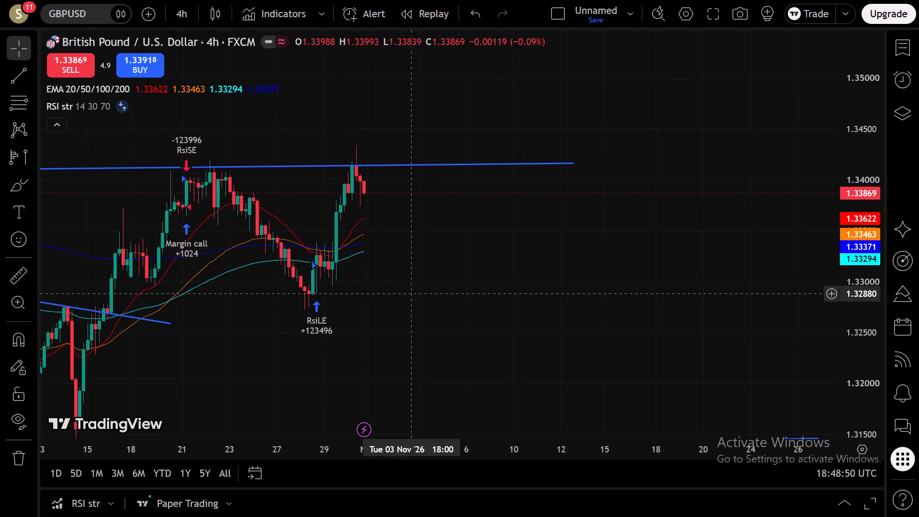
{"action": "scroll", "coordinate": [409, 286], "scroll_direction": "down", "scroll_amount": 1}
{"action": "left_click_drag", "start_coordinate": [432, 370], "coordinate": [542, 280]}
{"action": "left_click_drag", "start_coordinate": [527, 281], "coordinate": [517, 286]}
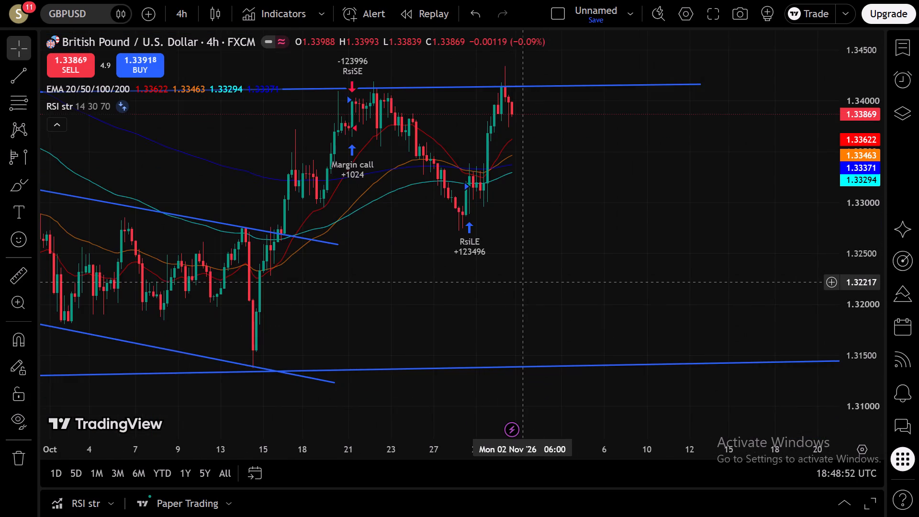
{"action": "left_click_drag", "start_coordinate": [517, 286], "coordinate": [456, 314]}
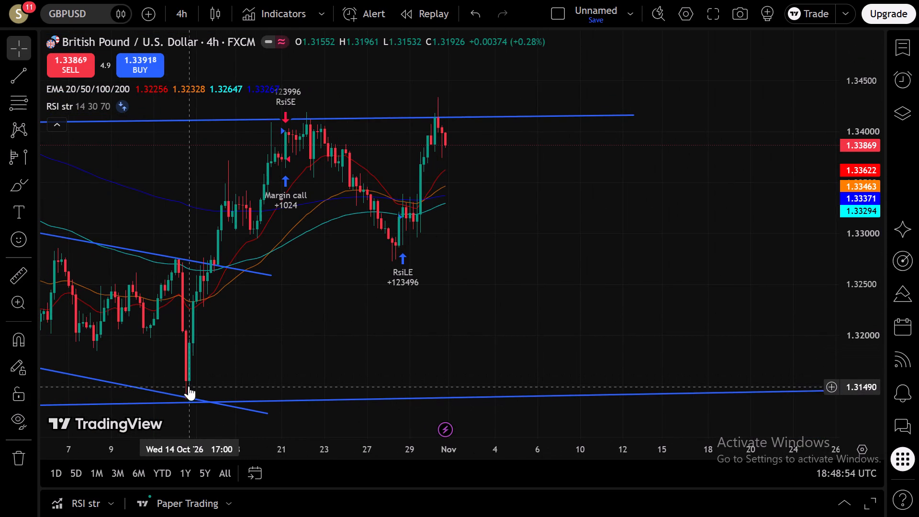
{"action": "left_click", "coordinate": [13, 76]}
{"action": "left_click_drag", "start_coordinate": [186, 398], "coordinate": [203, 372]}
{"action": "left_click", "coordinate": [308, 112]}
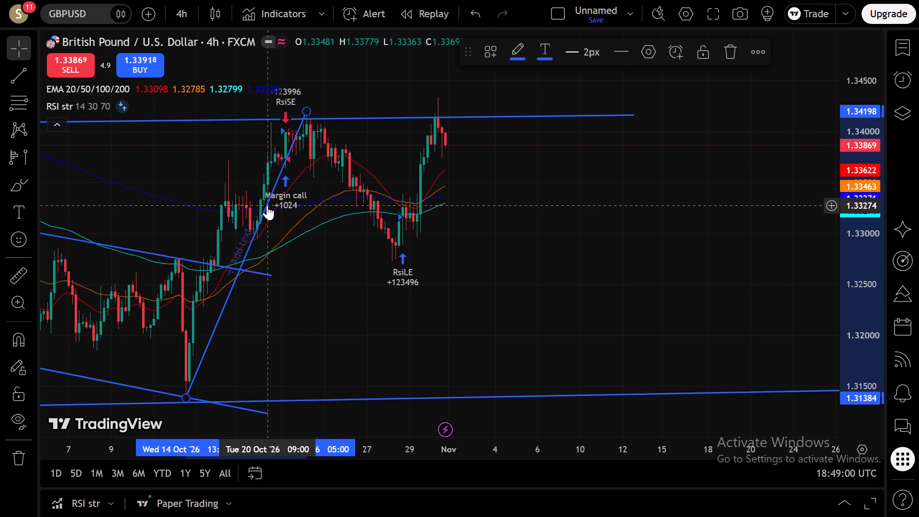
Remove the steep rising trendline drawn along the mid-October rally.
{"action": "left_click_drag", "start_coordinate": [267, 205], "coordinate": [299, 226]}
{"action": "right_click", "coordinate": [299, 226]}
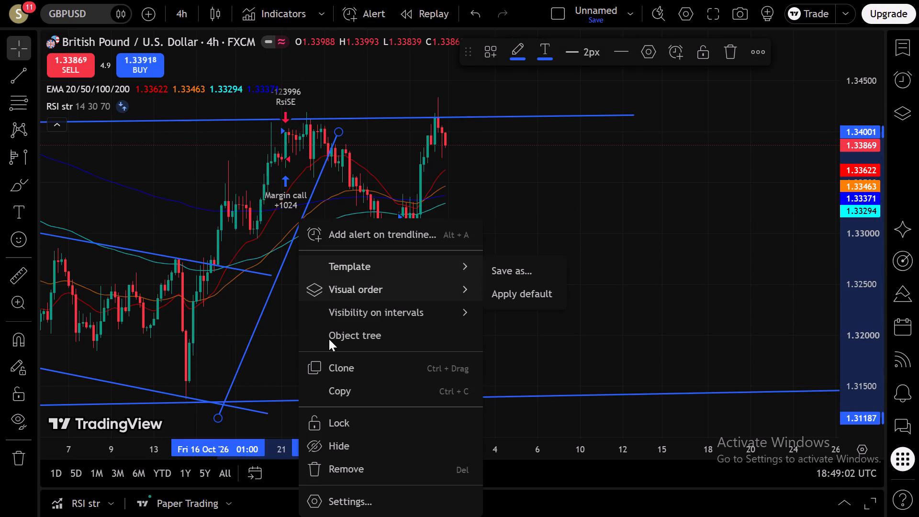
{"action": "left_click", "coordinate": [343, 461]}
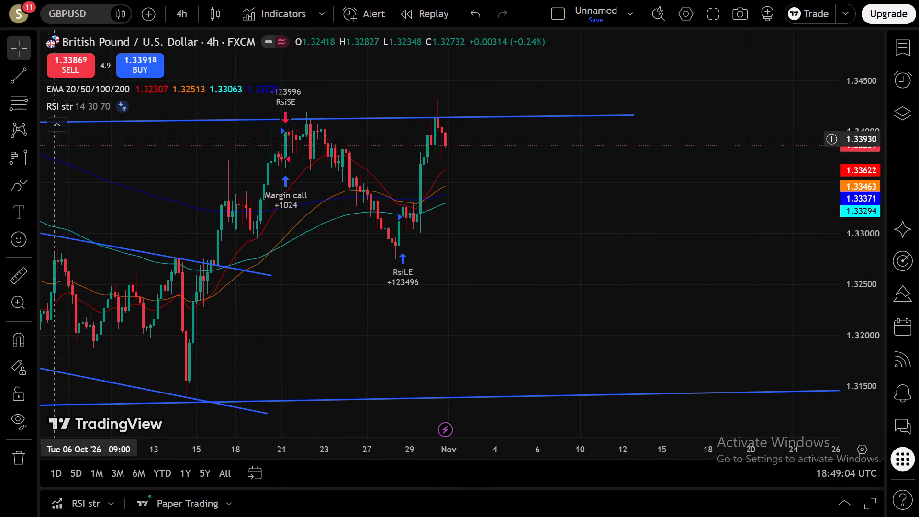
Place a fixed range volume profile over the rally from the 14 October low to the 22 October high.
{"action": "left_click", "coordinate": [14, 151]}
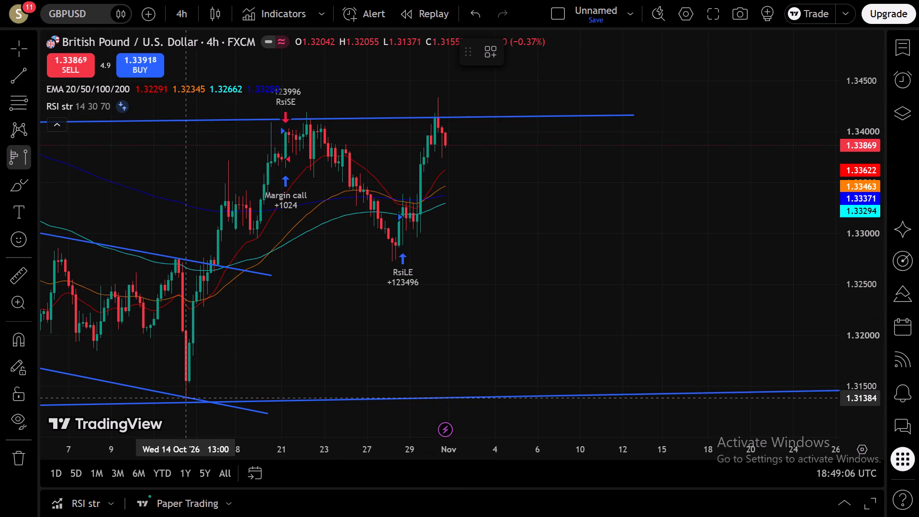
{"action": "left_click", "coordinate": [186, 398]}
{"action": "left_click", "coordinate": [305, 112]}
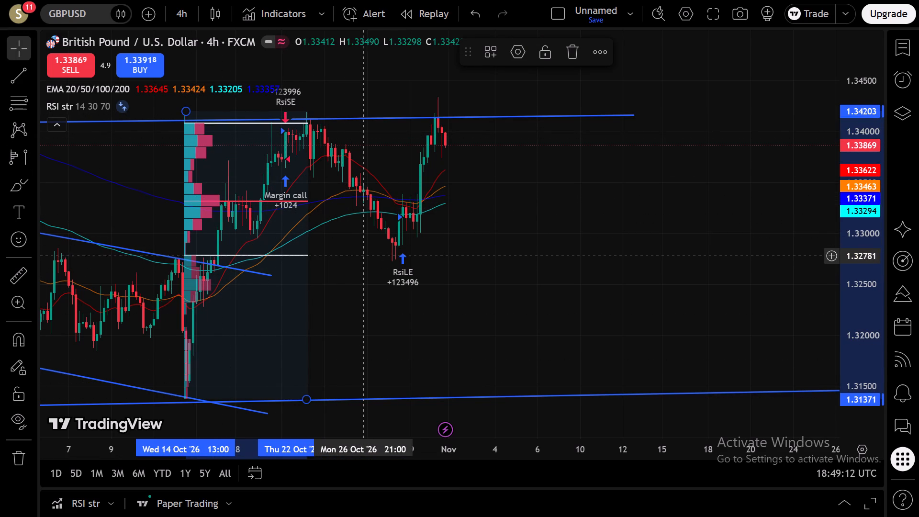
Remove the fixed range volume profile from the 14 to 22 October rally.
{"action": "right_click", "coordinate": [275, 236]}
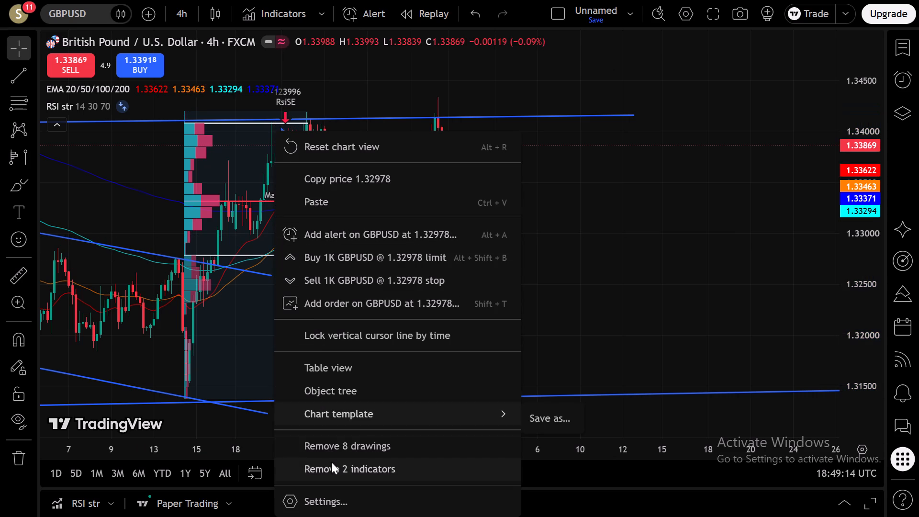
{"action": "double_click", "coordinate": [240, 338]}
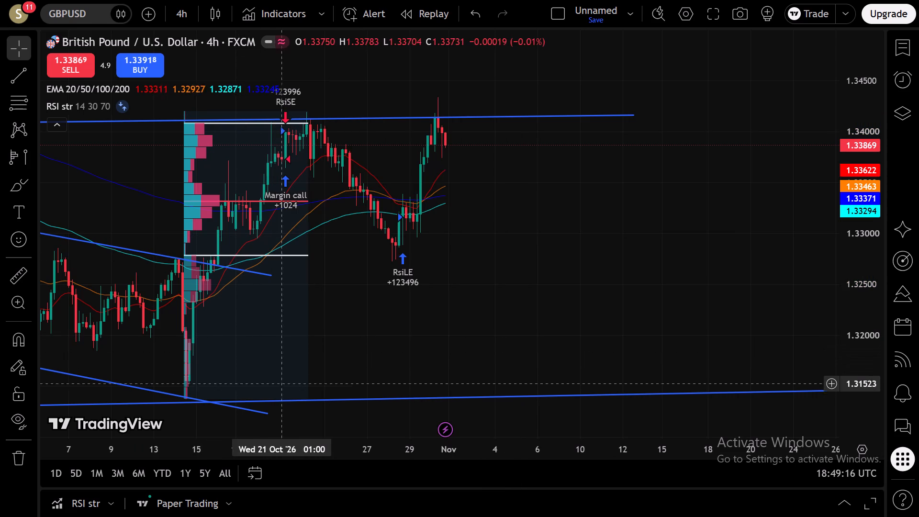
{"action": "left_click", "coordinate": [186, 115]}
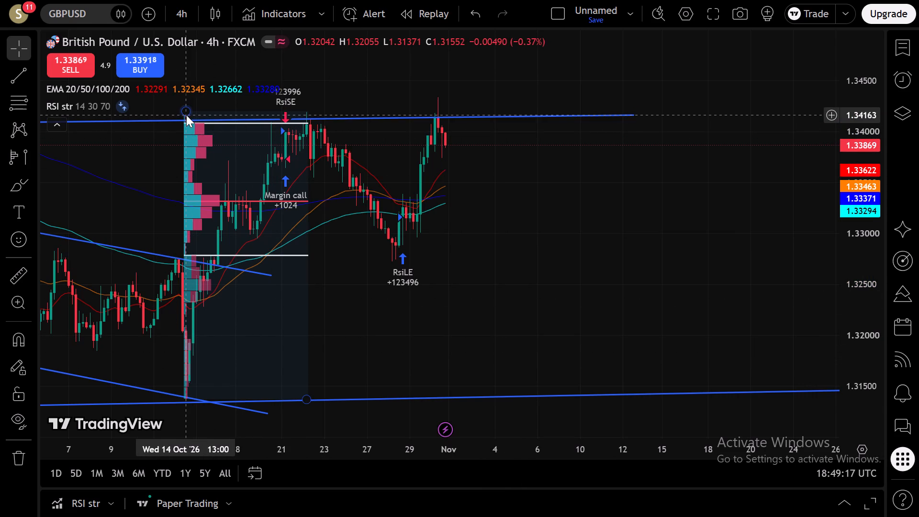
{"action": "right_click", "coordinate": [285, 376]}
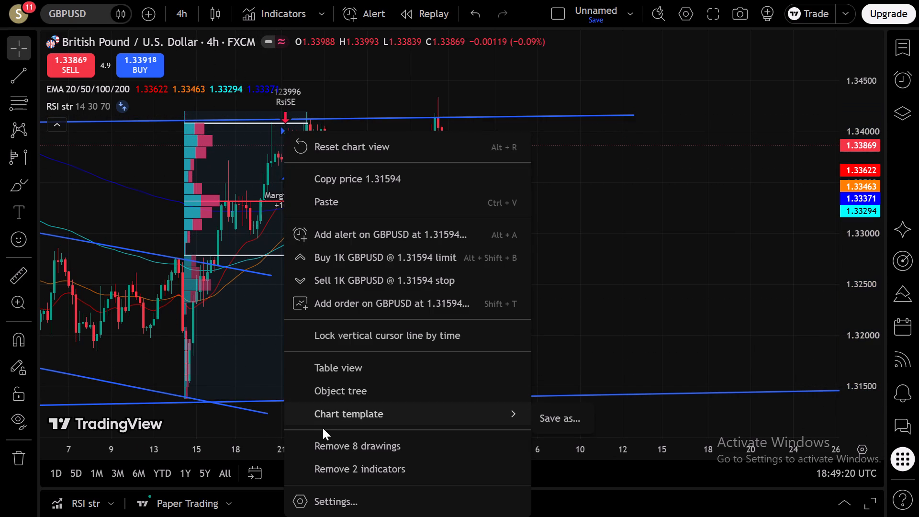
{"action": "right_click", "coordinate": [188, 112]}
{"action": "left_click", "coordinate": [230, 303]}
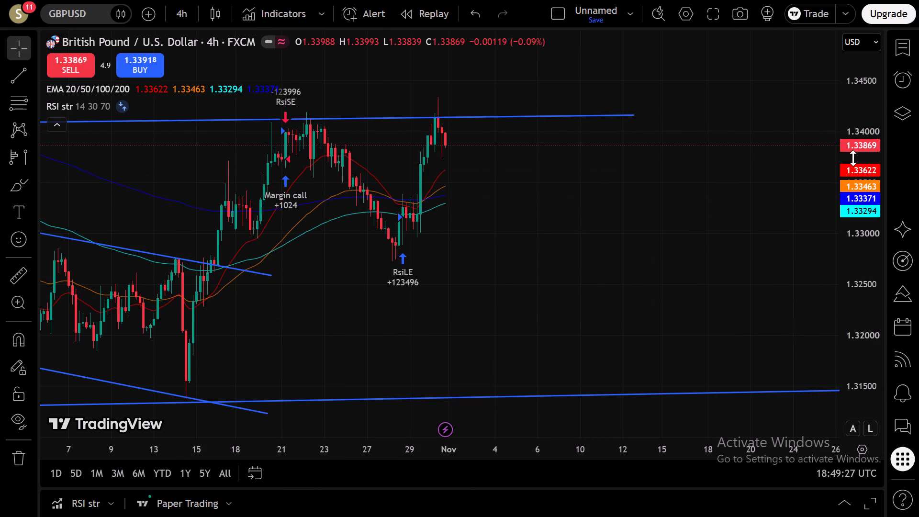
Examine the September and October price swings on the 4 hour chart against the drawn trendlines.
{"action": "left_click_drag", "start_coordinate": [854, 158], "coordinate": [859, 248]}
{"action": "left_click_drag", "start_coordinate": [550, 255], "coordinate": [693, 255]}
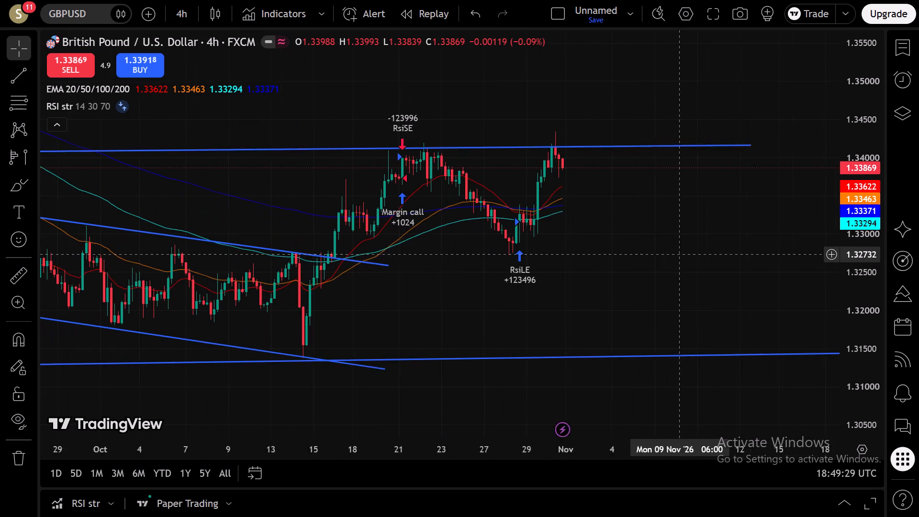
{"action": "left_click_drag", "start_coordinate": [693, 255], "coordinate": [694, 255]}
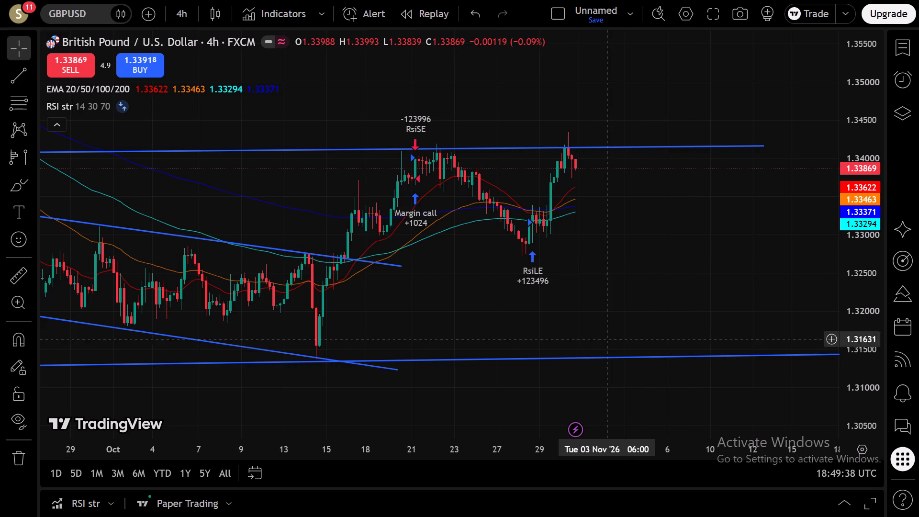
{"action": "scroll", "coordinate": [598, 355], "scroll_direction": "down", "scroll_amount": 1}
{"action": "left_click_drag", "start_coordinate": [370, 290], "coordinate": [506, 301]}
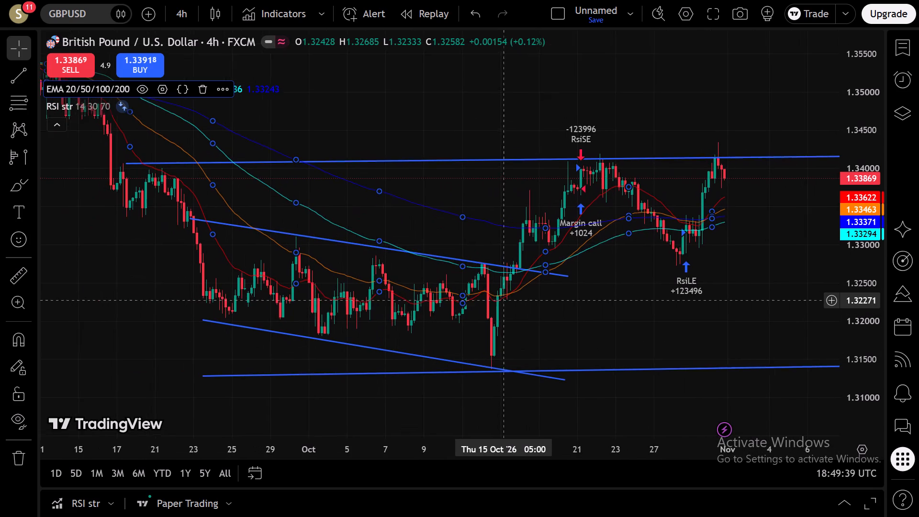
{"action": "left_click_drag", "start_coordinate": [506, 301], "coordinate": [502, 314]}
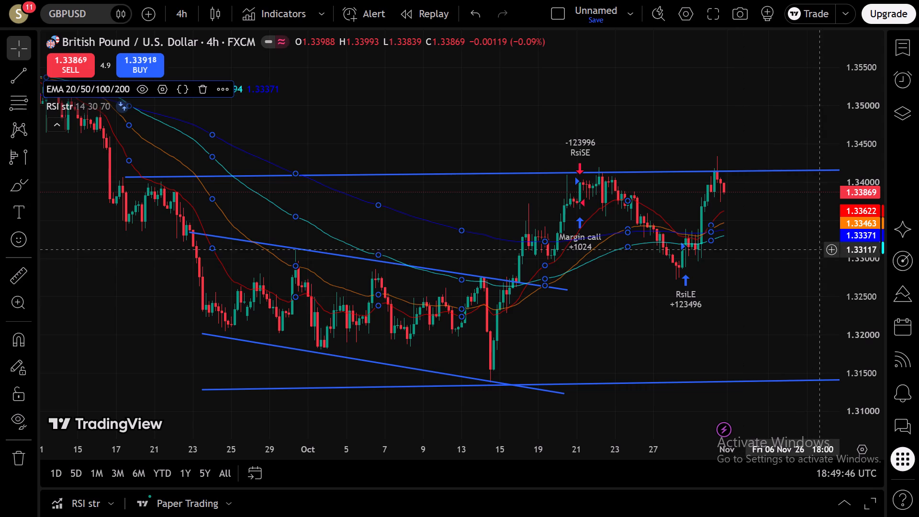
{"action": "scroll", "coordinate": [850, 257], "scroll_direction": "down", "scroll_amount": 1}
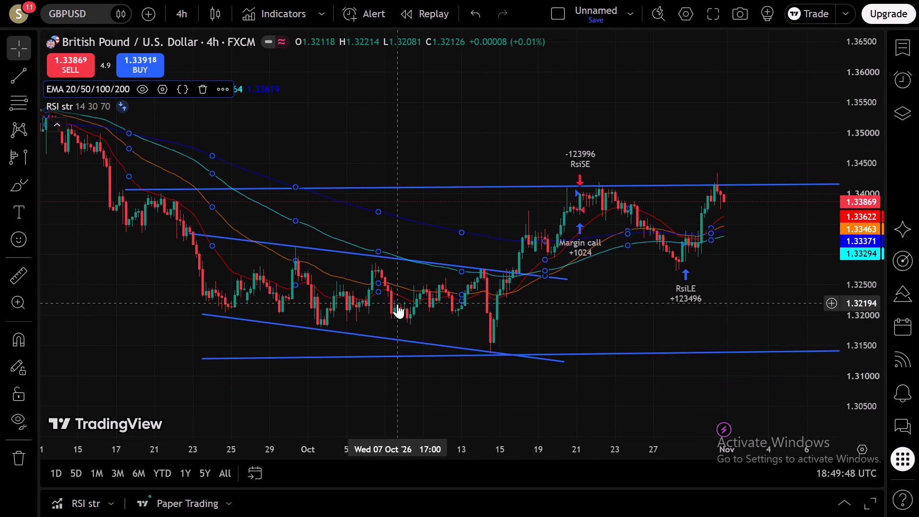
{"action": "scroll", "coordinate": [397, 304], "scroll_direction": "down", "scroll_amount": 2}
Look back through the July to September price action on the 4 hour chart, and return to the October swings.
{"action": "left_click_drag", "start_coordinate": [433, 317], "coordinate": [687, 427]}
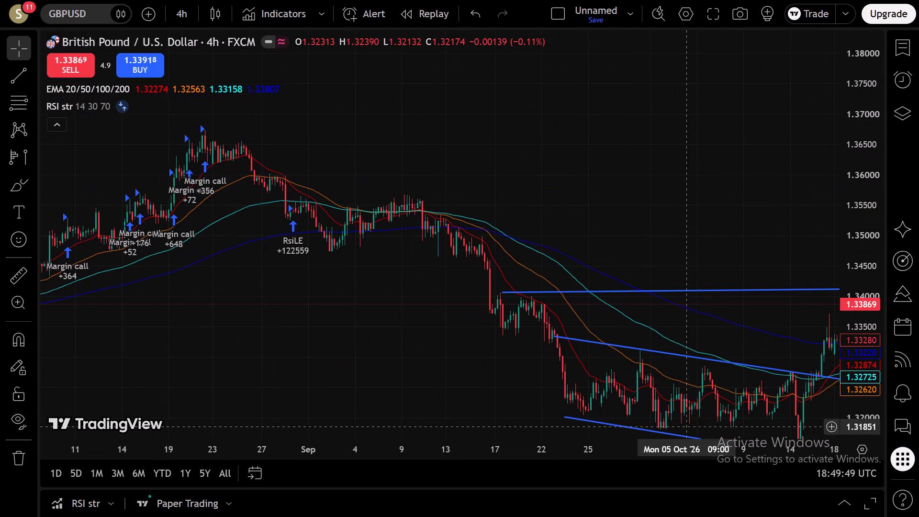
{"action": "left_click_drag", "start_coordinate": [248, 287], "coordinate": [617, 295]}
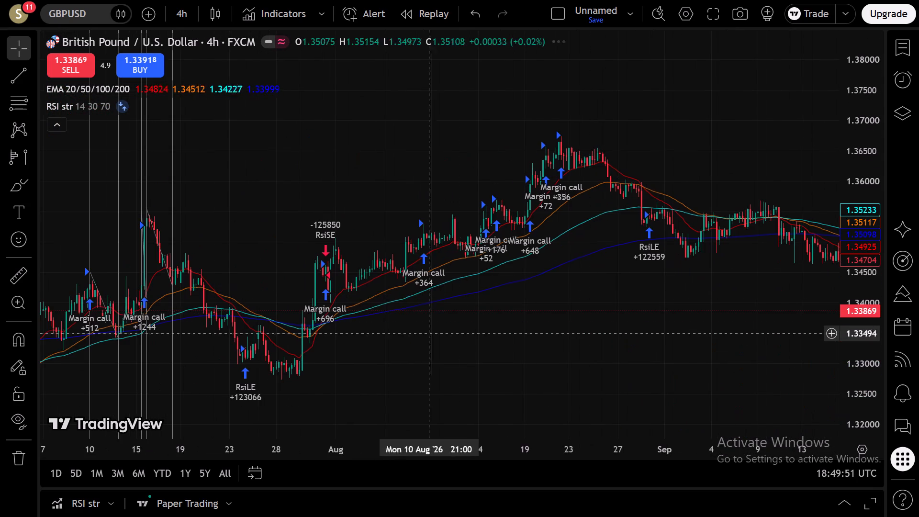
{"action": "left_click_drag", "start_coordinate": [371, 350], "coordinate": [585, 345]}
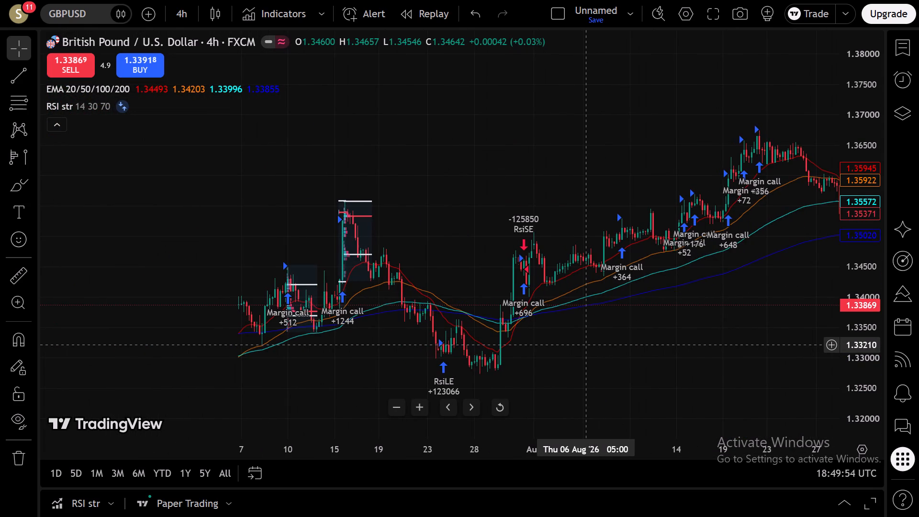
{"action": "left_click_drag", "start_coordinate": [585, 345], "coordinate": [383, 333]}
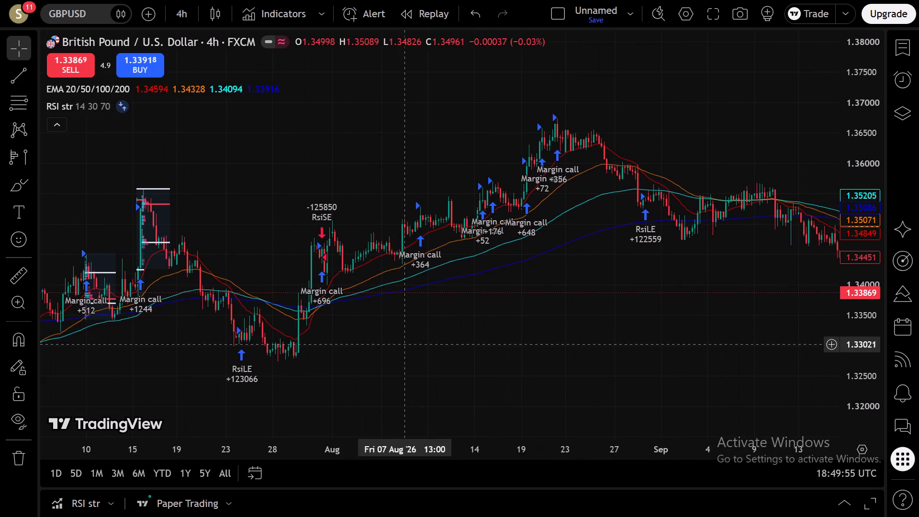
{"action": "left_click_drag", "start_coordinate": [772, 347], "coordinate": [317, 257]}
{"action": "left_click_drag", "start_coordinate": [615, 304], "coordinate": [383, 282]}
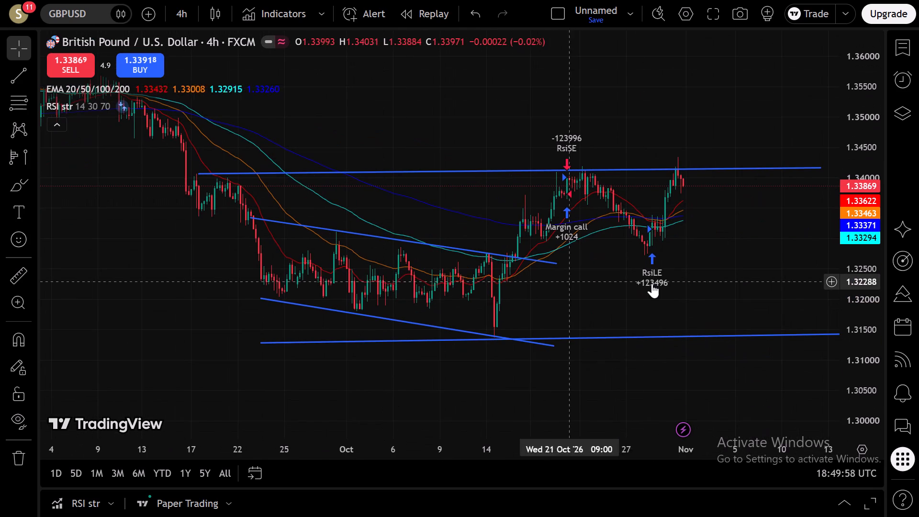
{"action": "scroll", "coordinate": [721, 283], "scroll_direction": "up", "scroll_amount": 2}
{"action": "scroll", "coordinate": [866, 295], "scroll_direction": "up", "scroll_amount": 4}
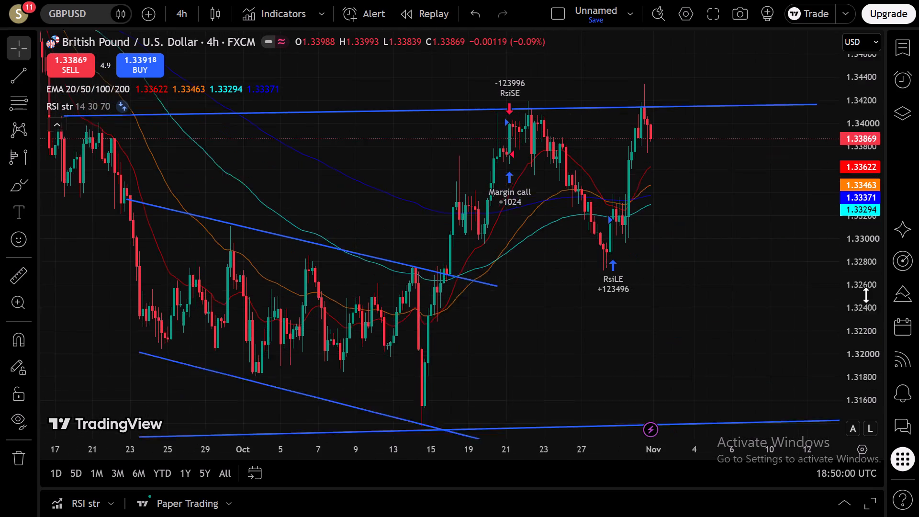
{"action": "scroll", "coordinate": [650, 351], "scroll_direction": "up", "scroll_amount": 1}
{"action": "left_click_drag", "start_coordinate": [500, 361], "coordinate": [683, 325]}
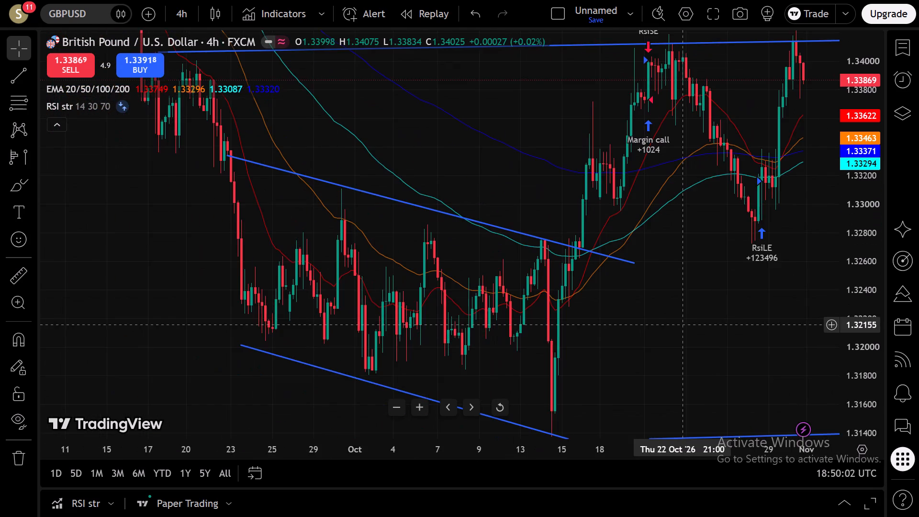
{"action": "left_click_drag", "start_coordinate": [683, 325], "coordinate": [557, 332]}
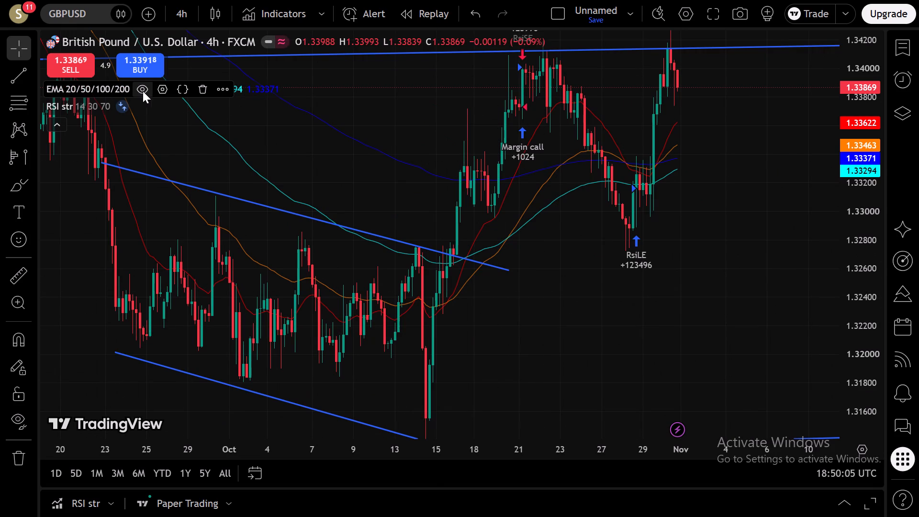
Hide the EMA 20/50/100/200 indicator on the GBPUSD chart.
{"action": "left_click", "coordinate": [145, 90]}
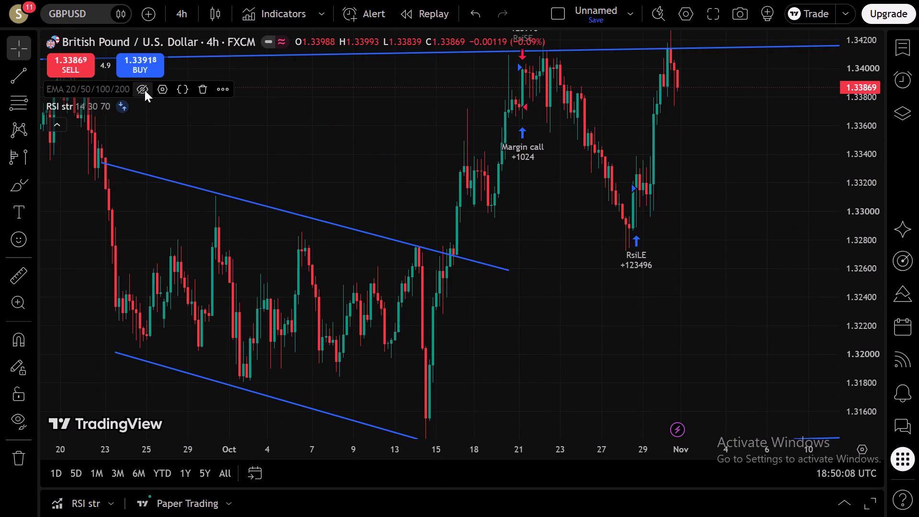
{"action": "left_click", "coordinate": [145, 90]}
{"action": "double_click", "coordinate": [145, 90]}
{"action": "left_click", "coordinate": [145, 90]}
Switch the GBPUSD chart interval to 1 hour.
{"action": "scroll", "coordinate": [853, 258], "scroll_direction": "down", "scroll_amount": 1}
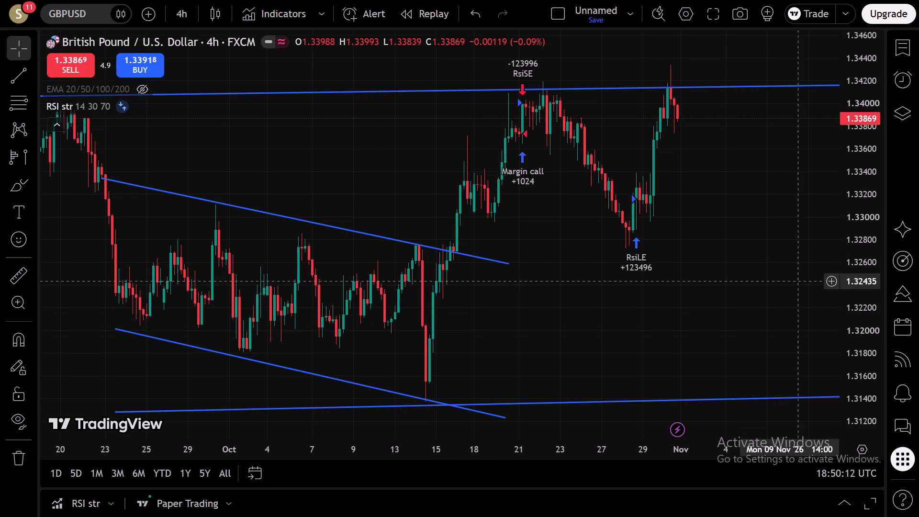
{"action": "scroll", "coordinate": [850, 270], "scroll_direction": "down", "scroll_amount": 2}
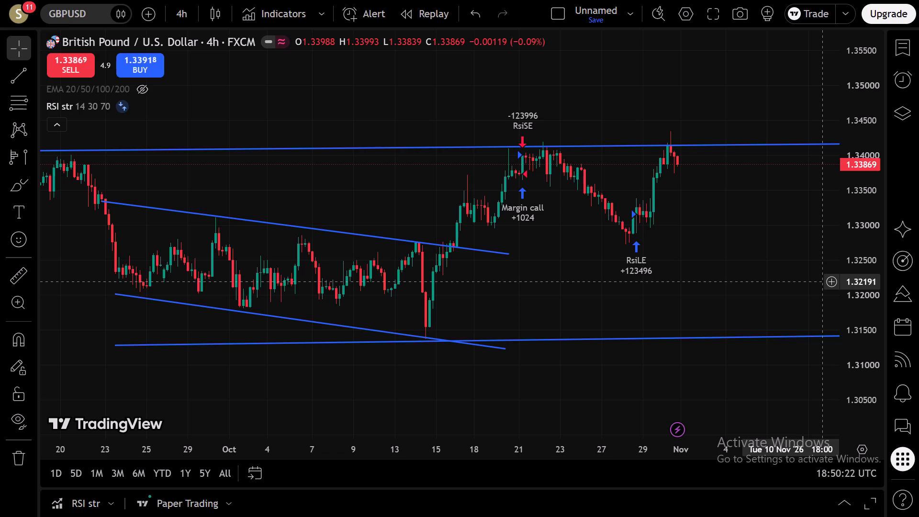
{"action": "left_click", "coordinate": [186, 25]}
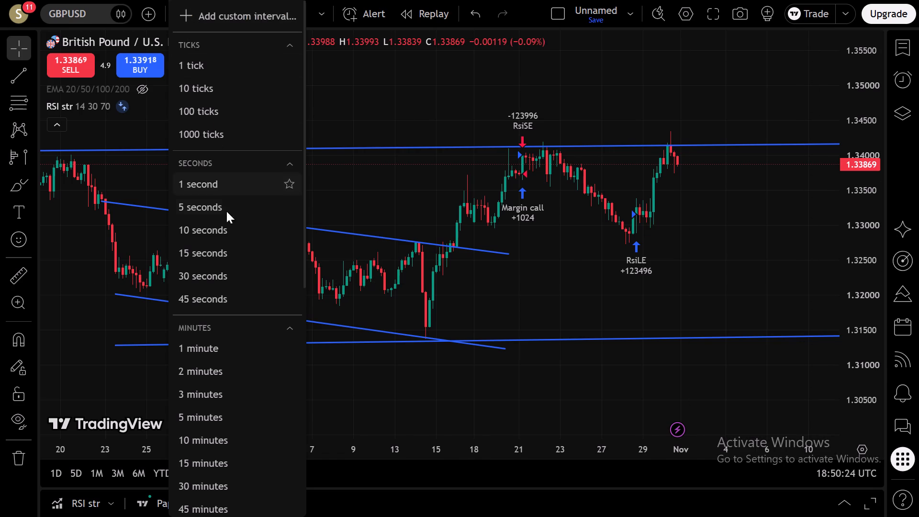
{"action": "scroll", "coordinate": [215, 363], "scroll_direction": "down", "scroll_amount": 1}
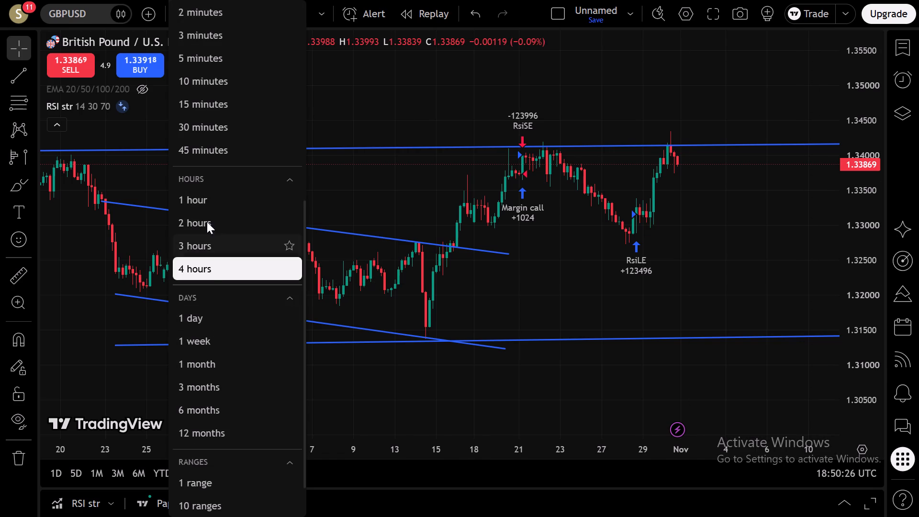
{"action": "left_click", "coordinate": [204, 199]}
Examine the October price swings on the 1 hour chart against the trendline channels.
{"action": "scroll", "coordinate": [560, 274], "scroll_direction": "down", "scroll_amount": 2}
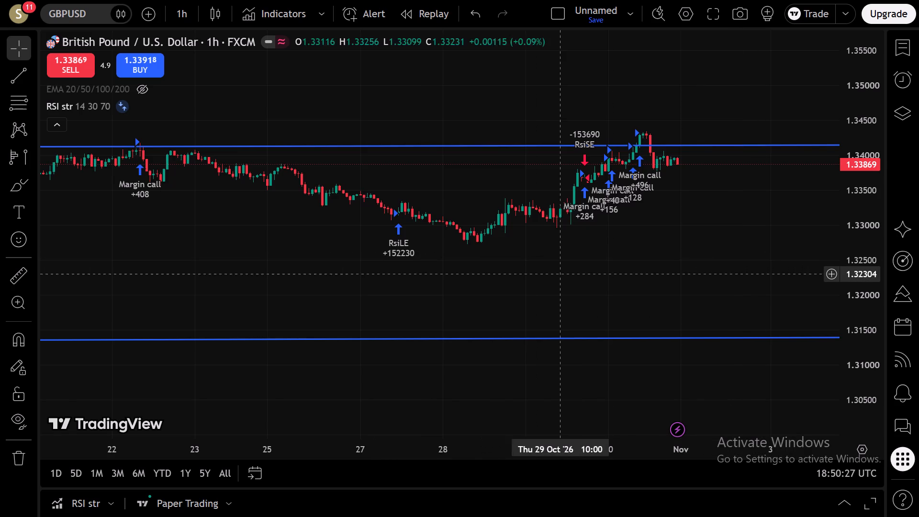
{"action": "scroll", "coordinate": [560, 274], "scroll_direction": "down", "scroll_amount": 5}
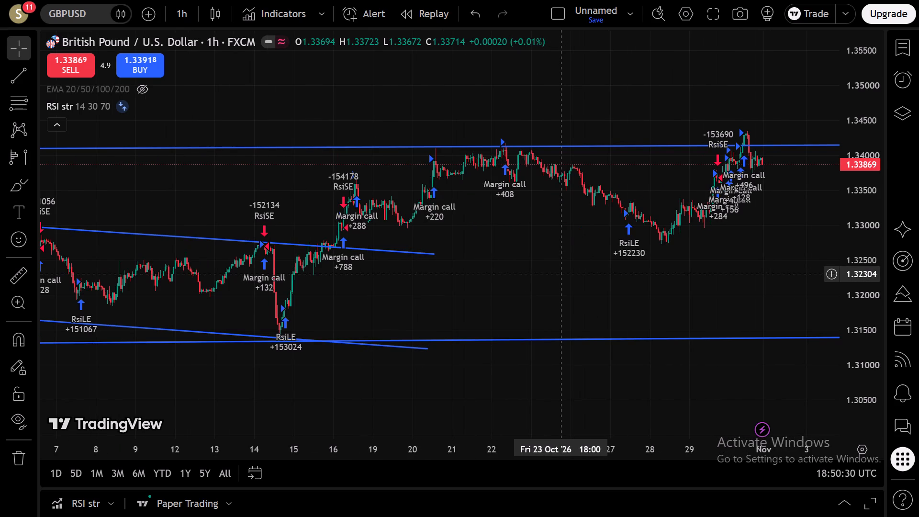
{"action": "scroll", "coordinate": [560, 274], "scroll_direction": "down", "scroll_amount": 4}
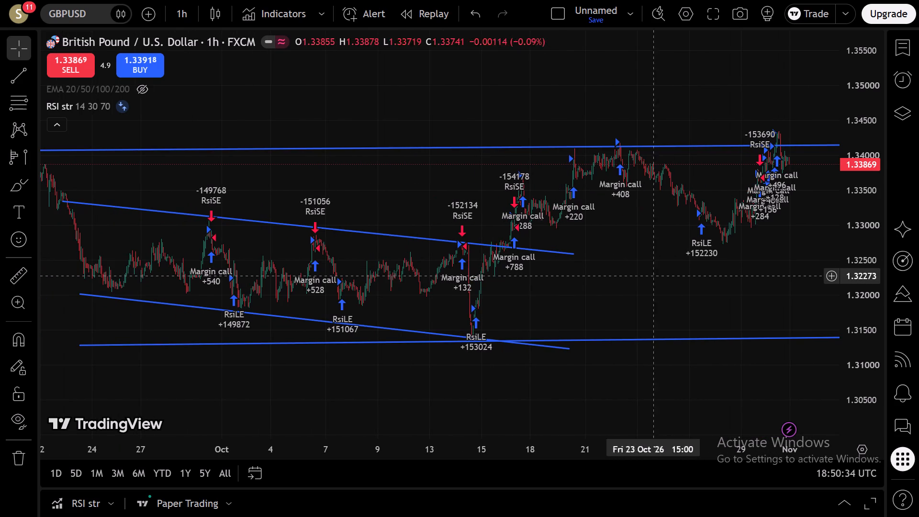
{"action": "left_click_drag", "start_coordinate": [717, 276], "coordinate": [491, 284]}
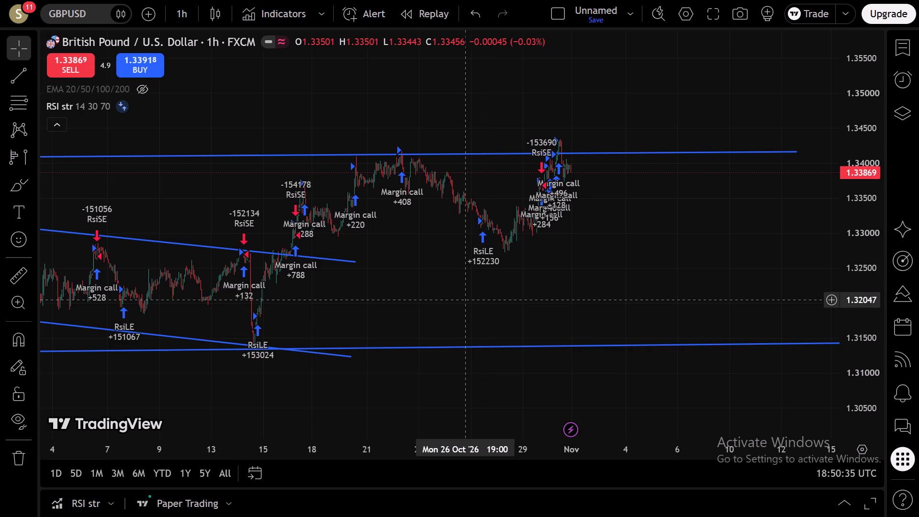
{"action": "left_click_drag", "start_coordinate": [368, 308], "coordinate": [516, 308]}
{"action": "scroll", "coordinate": [516, 308], "scroll_direction": "up", "scroll_amount": 1}
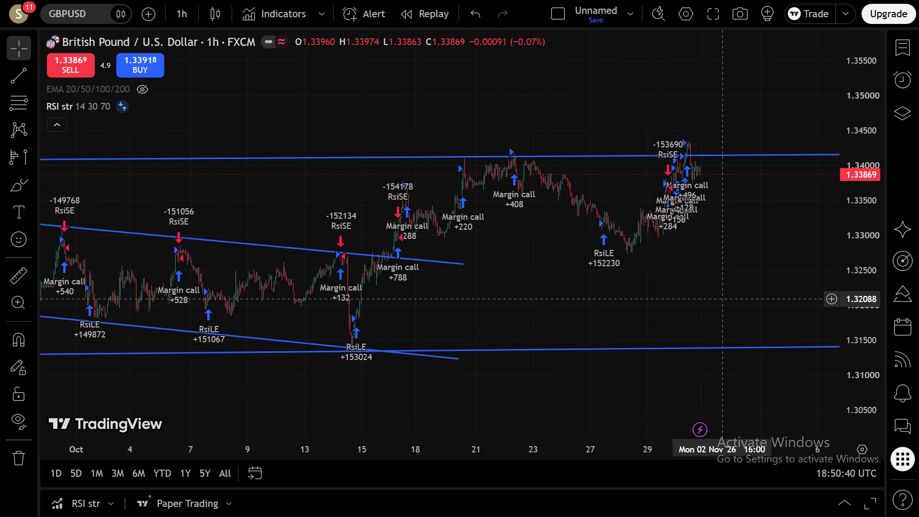
Inspect the 29 to 30 October candles around the upper trendline closely on the 1 hour chart.
{"action": "left_click_drag", "start_coordinate": [708, 292], "coordinate": [457, 330]}
{"action": "scroll", "coordinate": [472, 321], "scroll_direction": "up", "scroll_amount": 5}
{"action": "left_click_drag", "start_coordinate": [331, 279], "coordinate": [761, 310]}
{"action": "scroll", "coordinate": [762, 310], "scroll_direction": "up", "scroll_amount": 5}
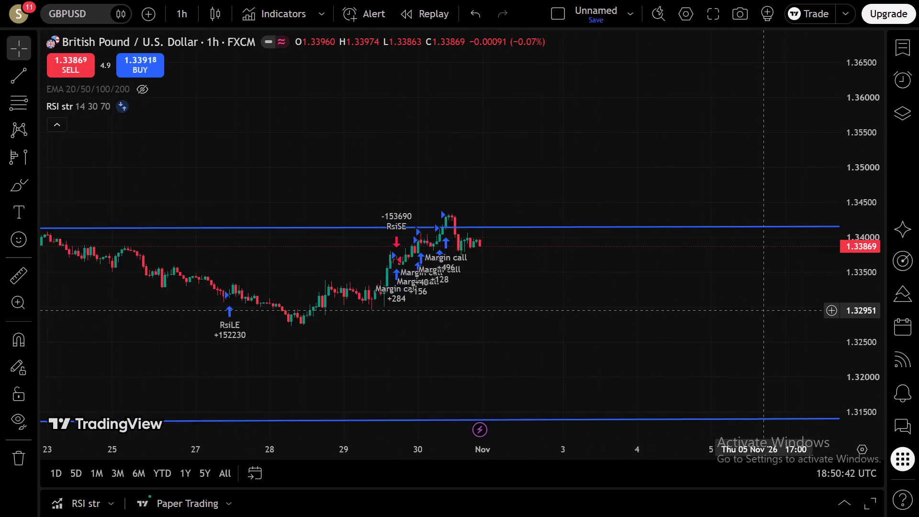
{"action": "scroll", "coordinate": [762, 310], "scroll_direction": "up", "scroll_amount": 2}
{"action": "scroll", "coordinate": [865, 336], "scroll_direction": "up", "scroll_amount": 6}
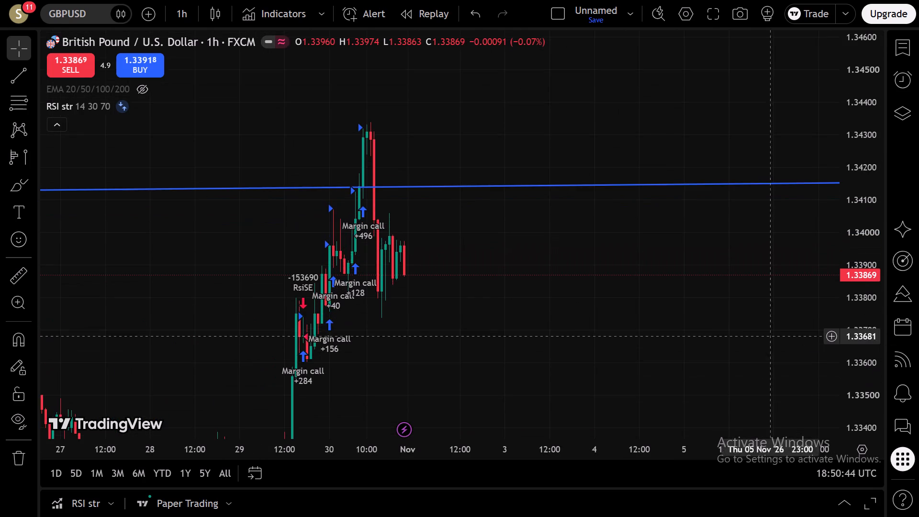
{"action": "scroll", "coordinate": [584, 338], "scroll_direction": "up", "scroll_amount": 3}
{"action": "left_click_drag", "start_coordinate": [405, 315], "coordinate": [559, 334]}
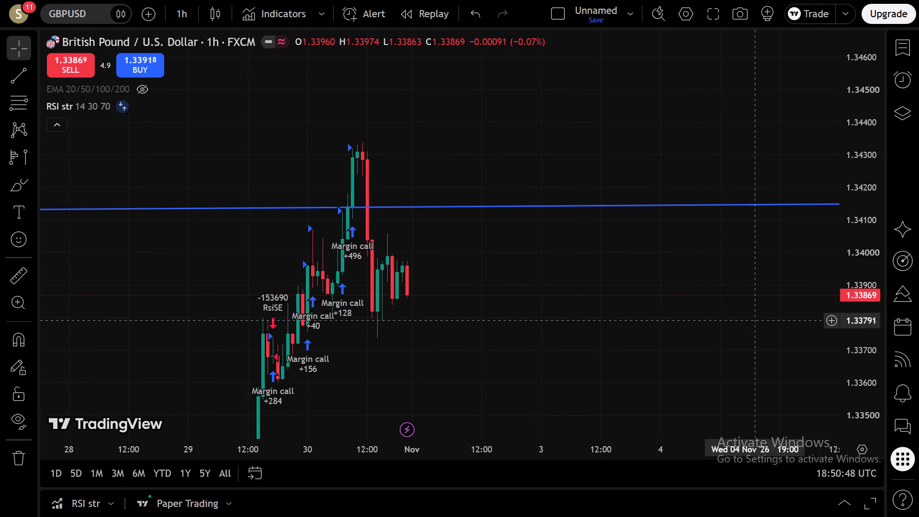
{"action": "left_click_drag", "start_coordinate": [852, 278], "coordinate": [847, 407]}
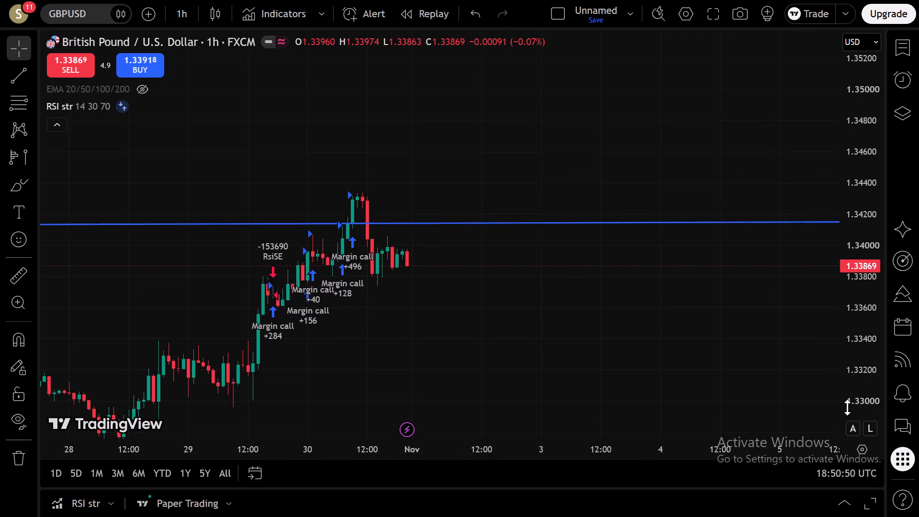
{"action": "left_click_drag", "start_coordinate": [847, 407], "coordinate": [846, 407]}
Examine the decline into 28 October and the rally from it on the 1 hour chart in the context of mid-October.
{"action": "scroll", "coordinate": [569, 366], "scroll_direction": "down", "scroll_amount": 4}
{"action": "left_click_drag", "start_coordinate": [577, 357], "coordinate": [666, 197]}
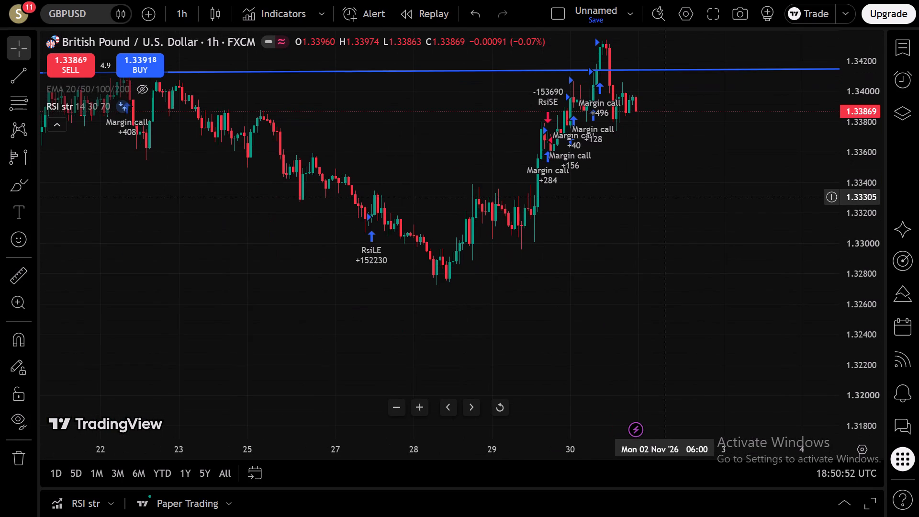
{"action": "left_click_drag", "start_coordinate": [666, 197], "coordinate": [621, 214]}
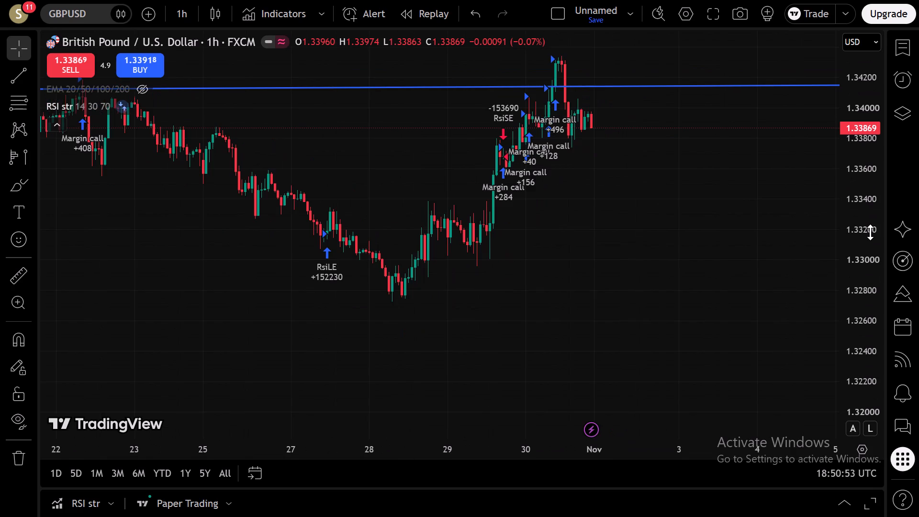
{"action": "scroll", "coordinate": [870, 232], "scroll_direction": "down", "scroll_amount": 1}
{"action": "left_click_drag", "start_coordinate": [479, 313], "coordinate": [482, 313]}
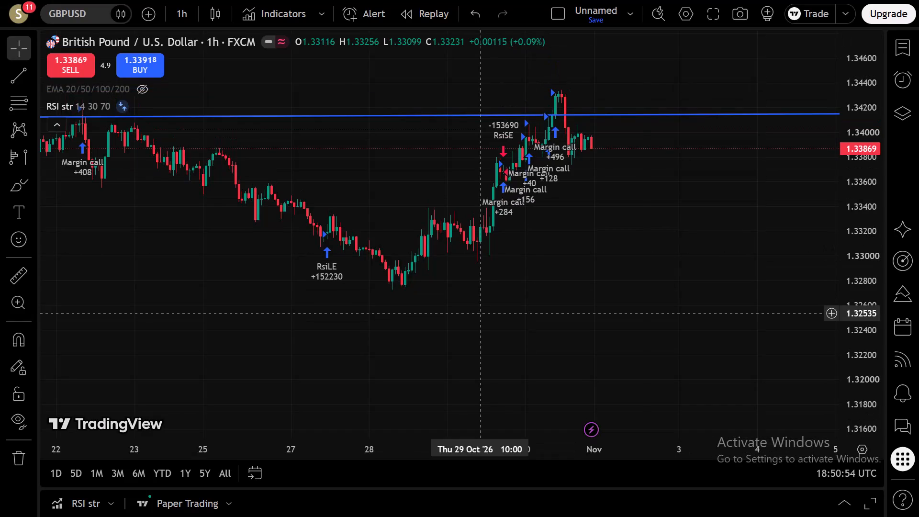
{"action": "left_click_drag", "start_coordinate": [482, 313], "coordinate": [587, 311]}
{"action": "scroll", "coordinate": [617, 311], "scroll_direction": "down", "scroll_amount": 2}
{"action": "scroll", "coordinate": [668, 298], "scroll_direction": "down", "scroll_amount": 4}
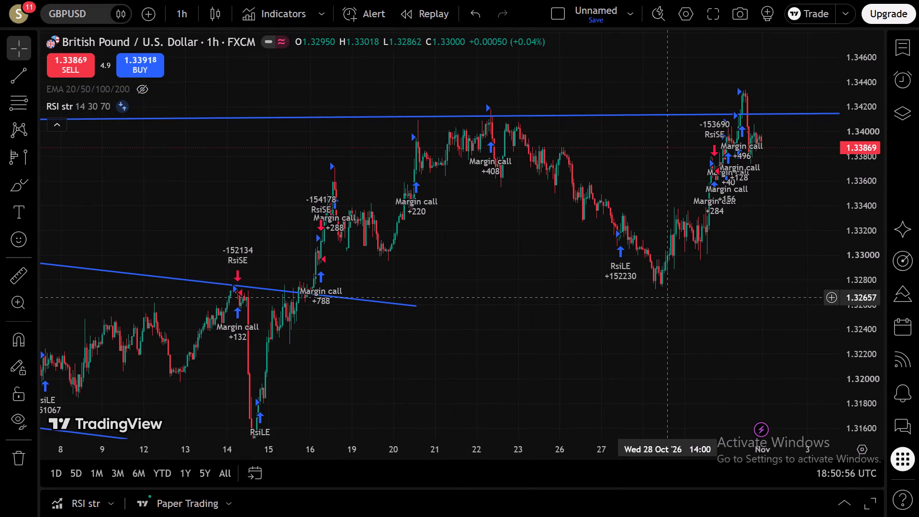
{"action": "left_click_drag", "start_coordinate": [698, 332], "coordinate": [418, 315]}
{"action": "scroll", "coordinate": [538, 308], "scroll_direction": "down", "scroll_amount": 5}
{"action": "scroll", "coordinate": [617, 306], "scroll_direction": "up", "scroll_amount": 11}
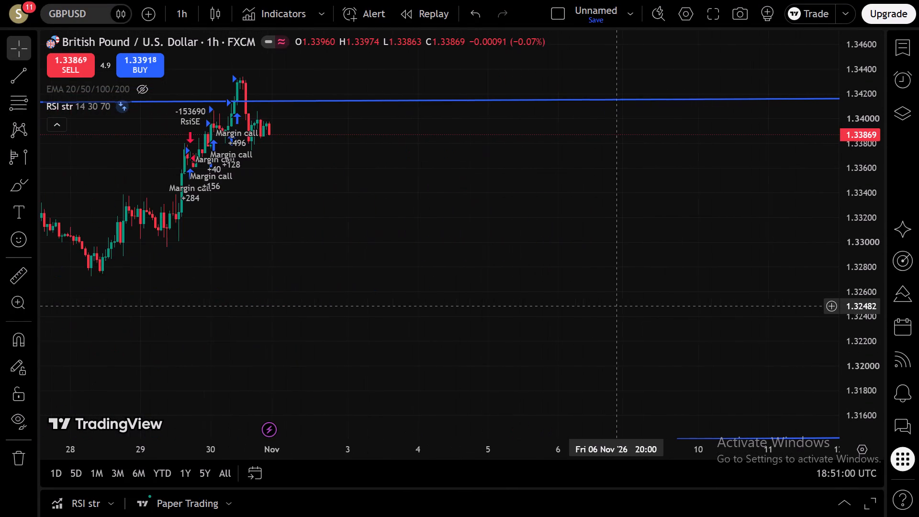
{"action": "left_click_drag", "start_coordinate": [246, 233], "coordinate": [454, 233]}
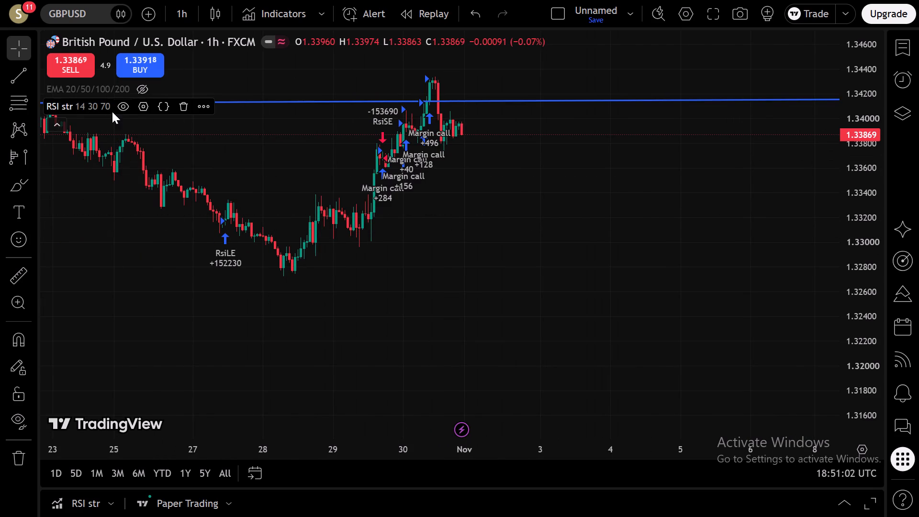
Hide the RSI str 14 30 70 strategy and its trade markers on the chart.
{"action": "left_click", "coordinate": [126, 105]}
{"action": "scroll", "coordinate": [393, 185], "scroll_direction": "down", "scroll_amount": 1}
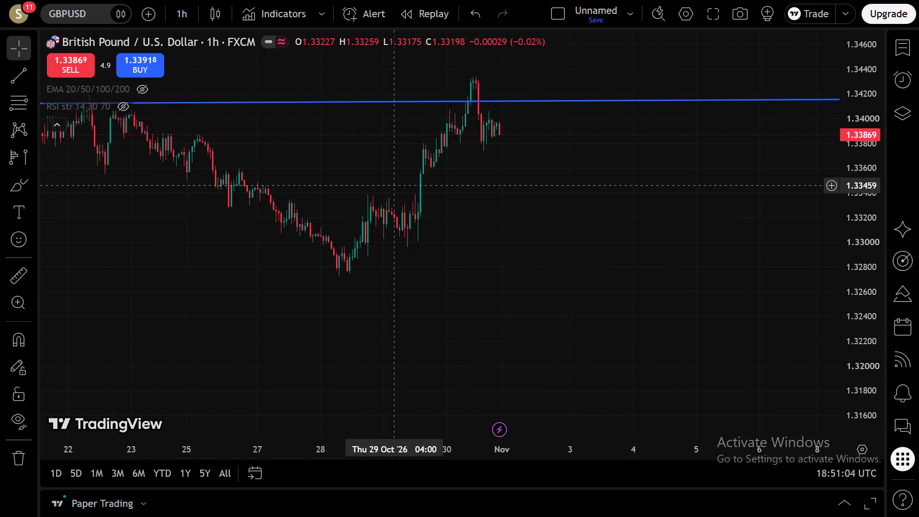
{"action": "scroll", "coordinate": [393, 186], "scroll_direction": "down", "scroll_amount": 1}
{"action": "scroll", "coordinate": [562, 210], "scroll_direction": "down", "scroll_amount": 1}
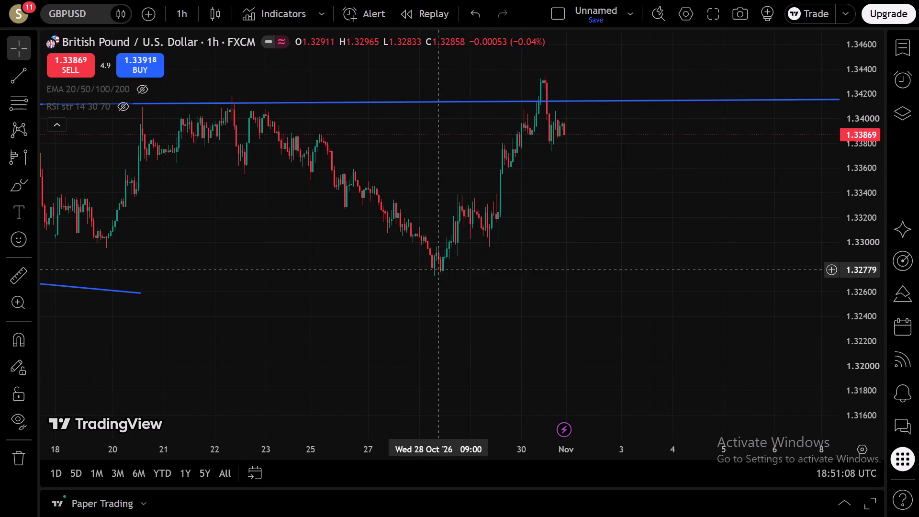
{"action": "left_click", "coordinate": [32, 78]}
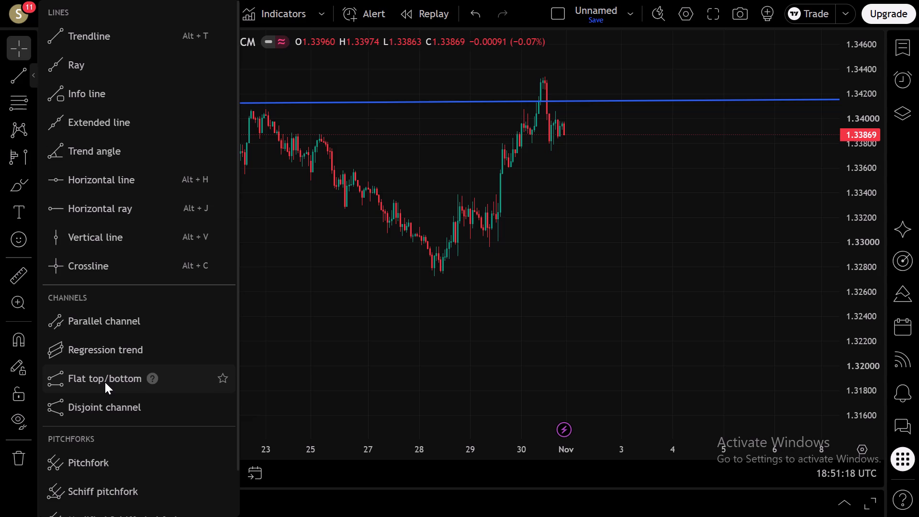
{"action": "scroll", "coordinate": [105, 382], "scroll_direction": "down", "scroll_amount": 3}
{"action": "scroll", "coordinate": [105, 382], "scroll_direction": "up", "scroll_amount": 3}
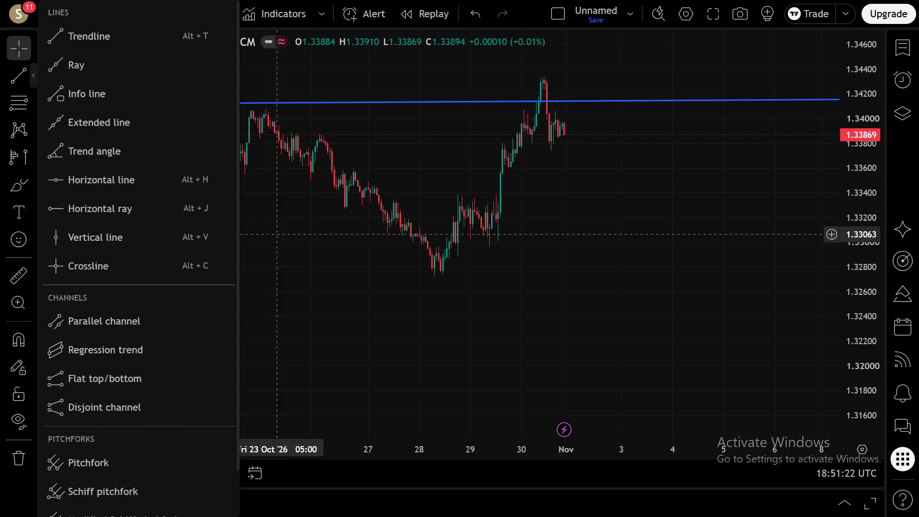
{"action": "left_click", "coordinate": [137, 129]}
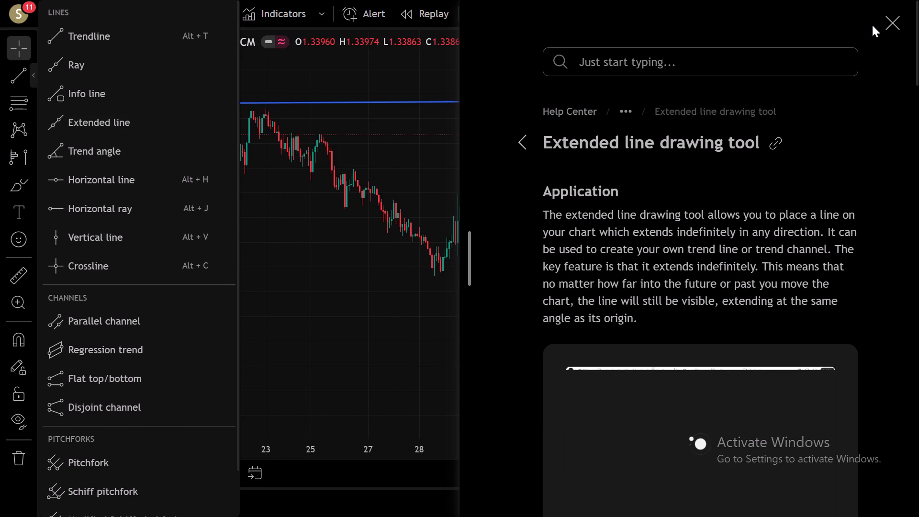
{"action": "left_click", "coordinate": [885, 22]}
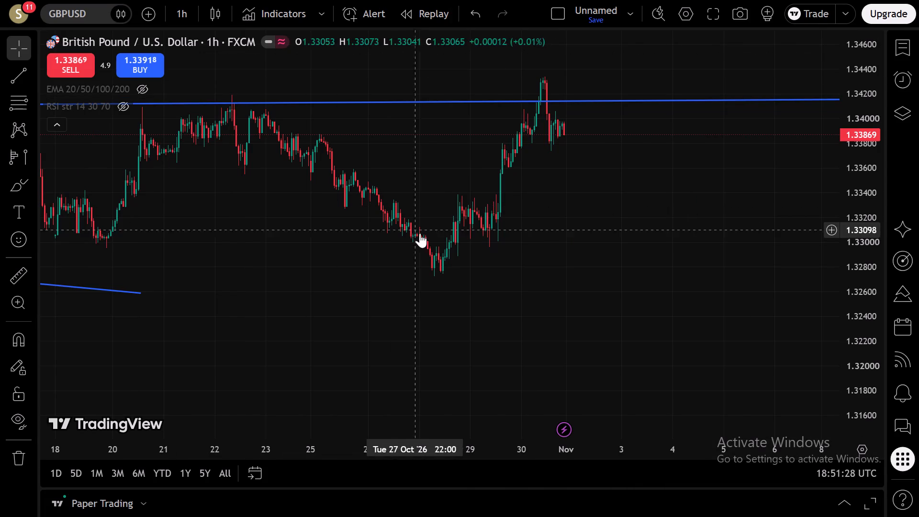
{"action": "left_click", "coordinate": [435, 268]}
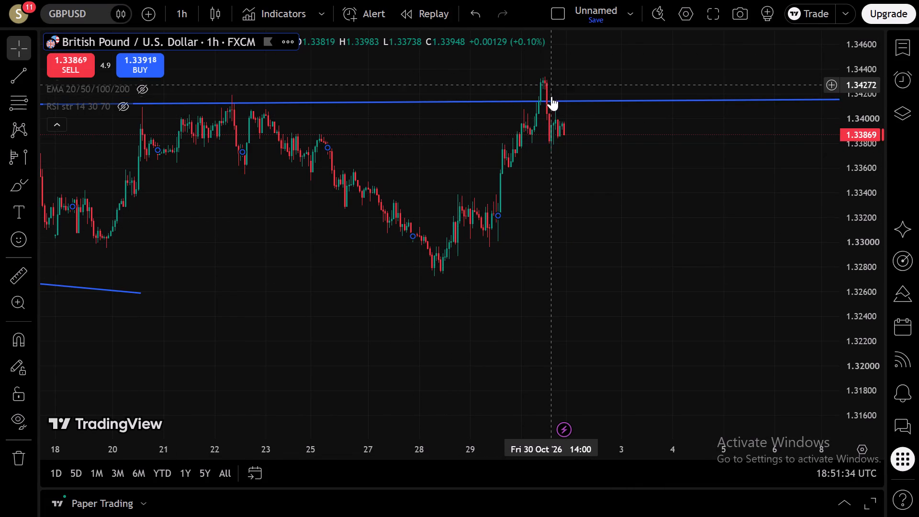
Shift the nearly horizontal upper trendline slightly upward, so its ends sit at about 1.34126 and 1.34225.
{"action": "left_click_drag", "start_coordinate": [618, 197], "coordinate": [466, 288]}
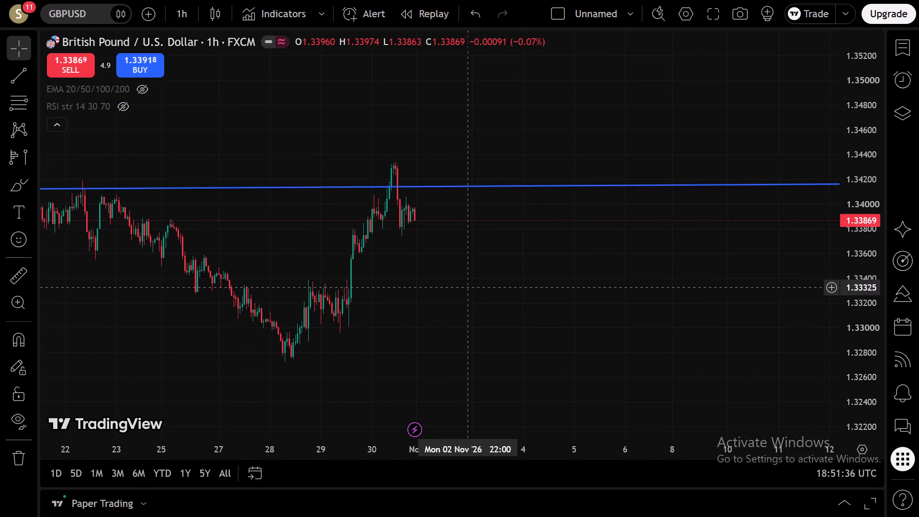
{"action": "scroll", "coordinate": [474, 277], "scroll_direction": "down", "scroll_amount": 5}
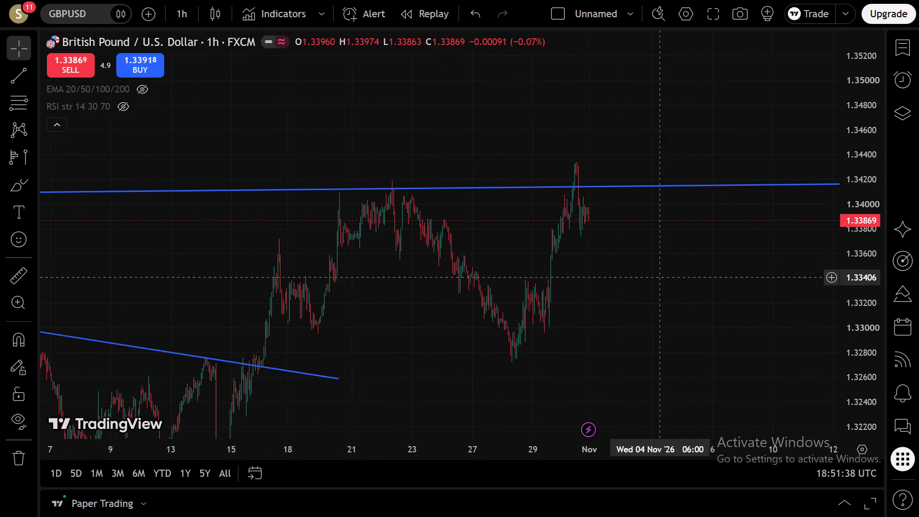
{"action": "left_click_drag", "start_coordinate": [684, 274], "coordinate": [585, 282]}
{"action": "left_click_drag", "start_coordinate": [334, 193], "coordinate": [336, 189]}
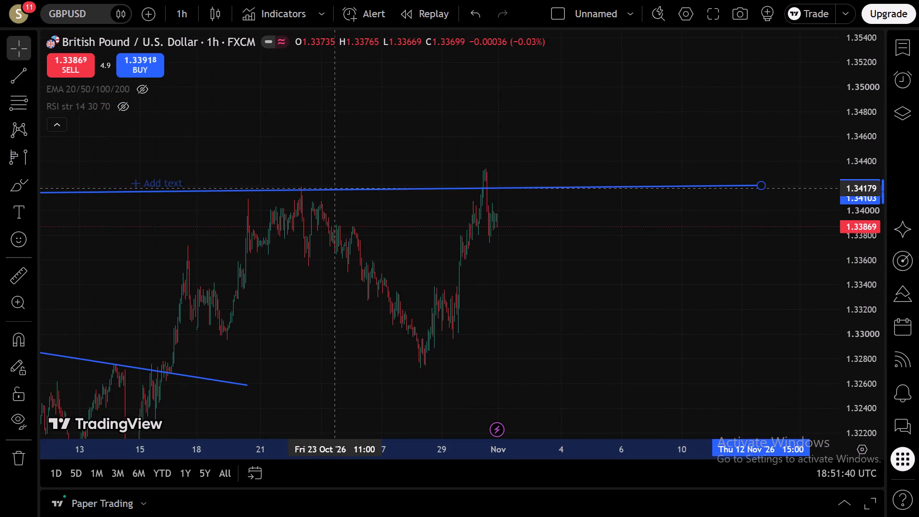
{"action": "left_click_drag", "start_coordinate": [336, 189], "coordinate": [338, 185]}
Examine the September to October price swings against the descending channel and the wider, nearly horizontal channel.
{"action": "scroll", "coordinate": [371, 202], "scroll_direction": "down", "scroll_amount": 3}
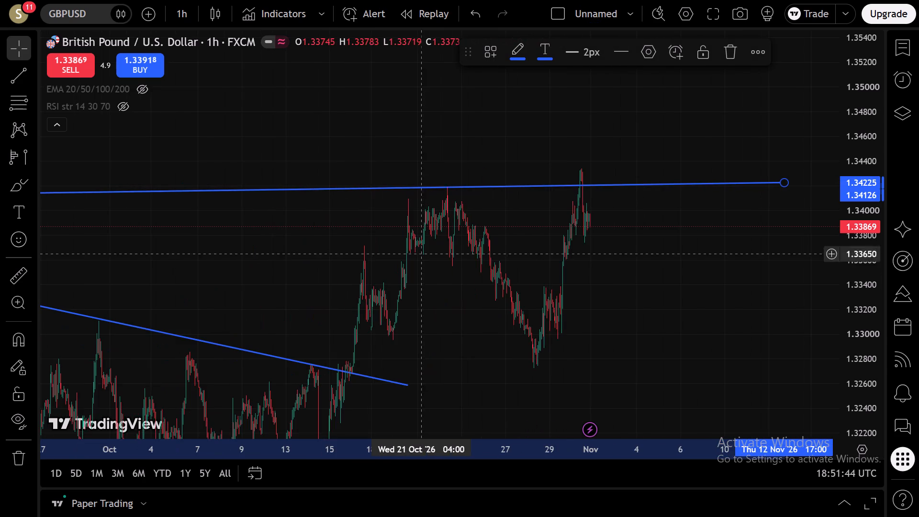
{"action": "left_click_drag", "start_coordinate": [450, 346], "coordinate": [389, 206]}
{"action": "scroll", "coordinate": [860, 252], "scroll_direction": "down", "scroll_amount": 2}
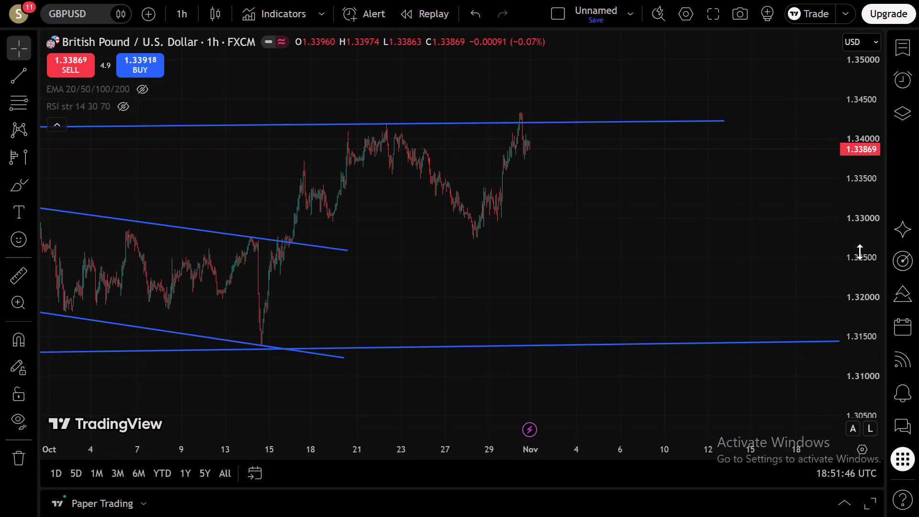
{"action": "left_click_drag", "start_coordinate": [560, 278], "coordinate": [646, 273]}
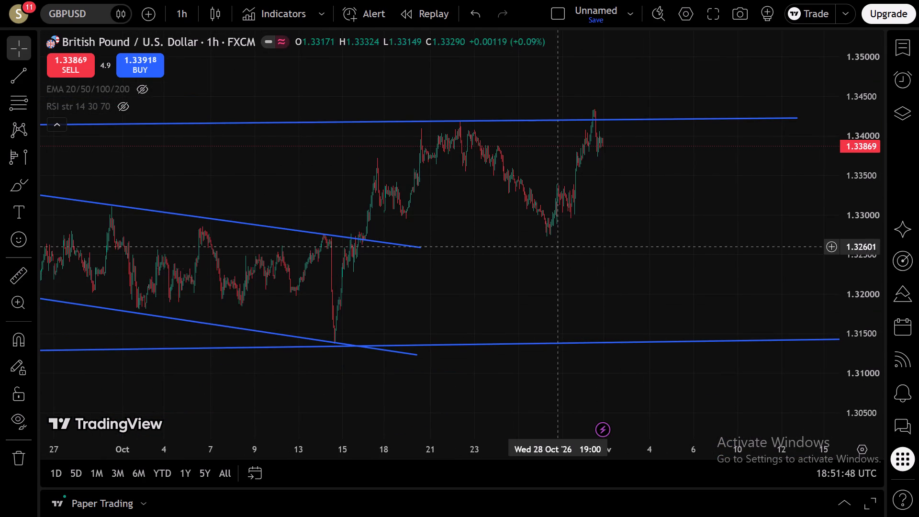
{"action": "left_click_drag", "start_coordinate": [606, 180], "coordinate": [461, 253]}
{"action": "scroll", "coordinate": [444, 255], "scroll_direction": "down", "scroll_amount": 5}
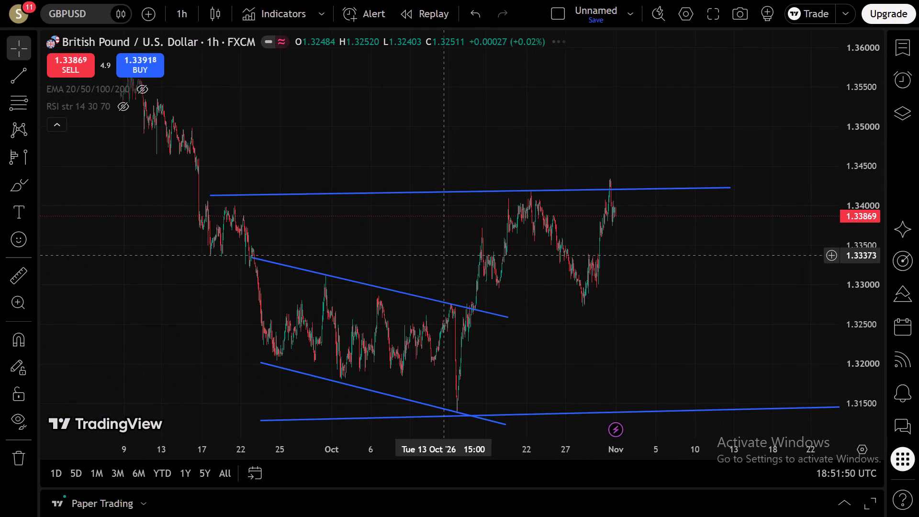
{"action": "left_click_drag", "start_coordinate": [672, 279], "coordinate": [621, 287]}
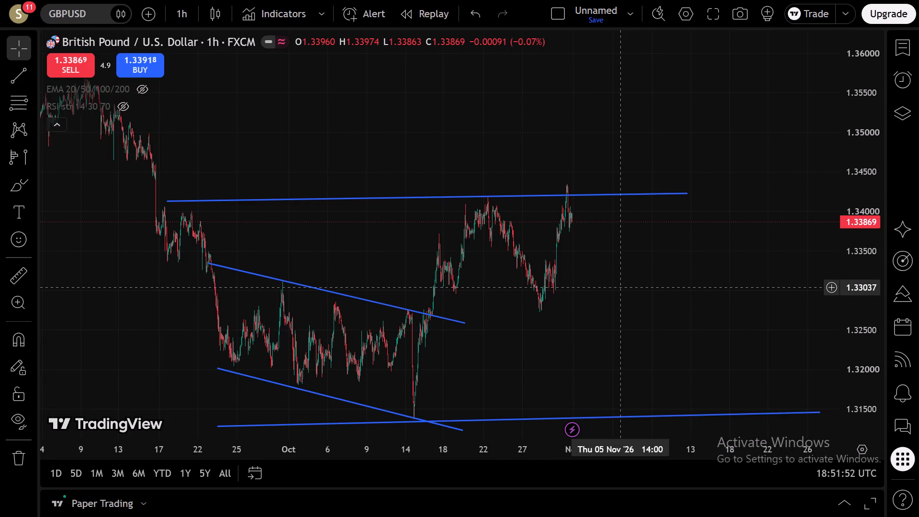
{"action": "left_click_drag", "start_coordinate": [621, 287], "coordinate": [596, 289]}
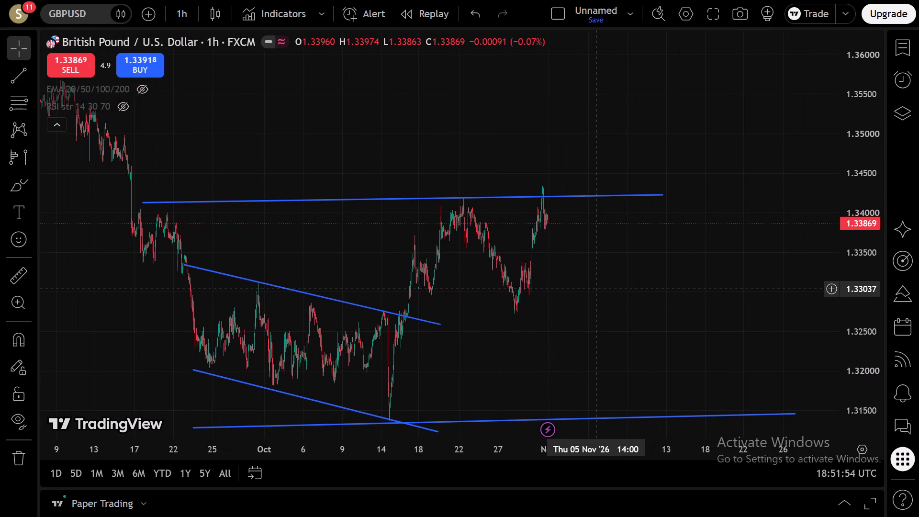
{"action": "left_click_drag", "start_coordinate": [596, 289], "coordinate": [595, 289]}
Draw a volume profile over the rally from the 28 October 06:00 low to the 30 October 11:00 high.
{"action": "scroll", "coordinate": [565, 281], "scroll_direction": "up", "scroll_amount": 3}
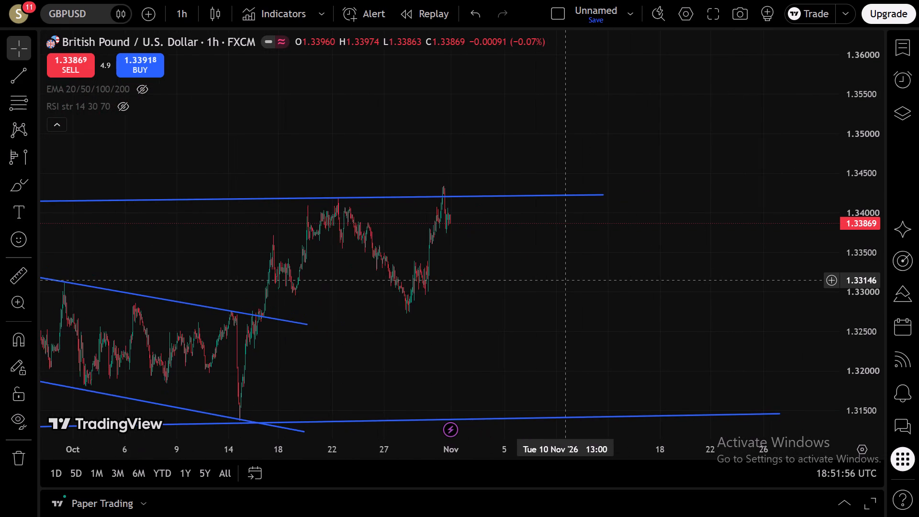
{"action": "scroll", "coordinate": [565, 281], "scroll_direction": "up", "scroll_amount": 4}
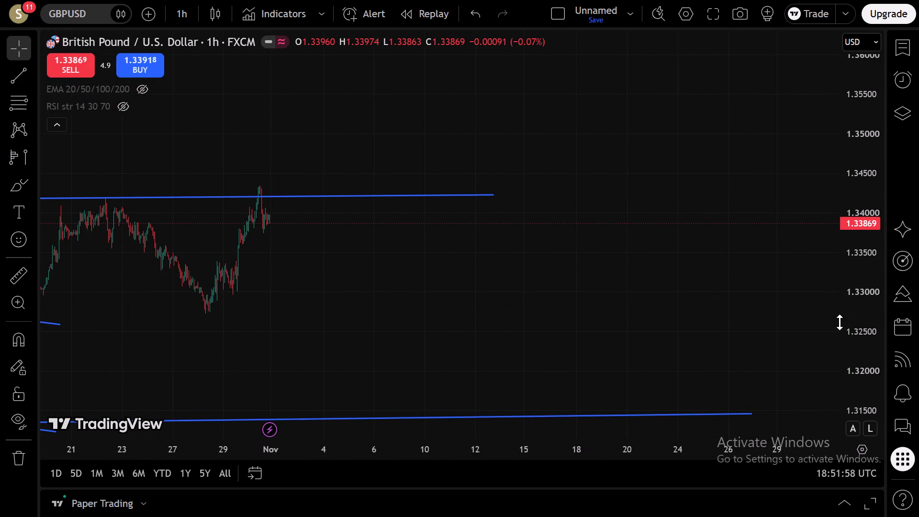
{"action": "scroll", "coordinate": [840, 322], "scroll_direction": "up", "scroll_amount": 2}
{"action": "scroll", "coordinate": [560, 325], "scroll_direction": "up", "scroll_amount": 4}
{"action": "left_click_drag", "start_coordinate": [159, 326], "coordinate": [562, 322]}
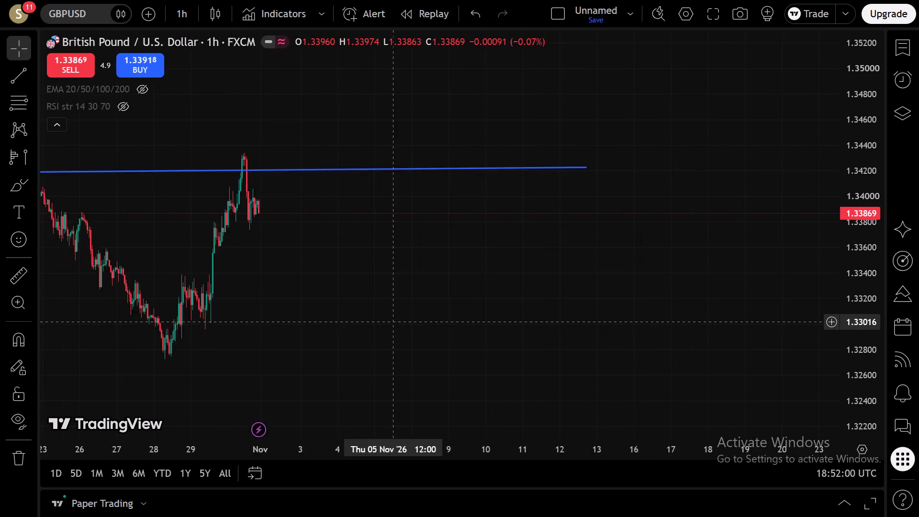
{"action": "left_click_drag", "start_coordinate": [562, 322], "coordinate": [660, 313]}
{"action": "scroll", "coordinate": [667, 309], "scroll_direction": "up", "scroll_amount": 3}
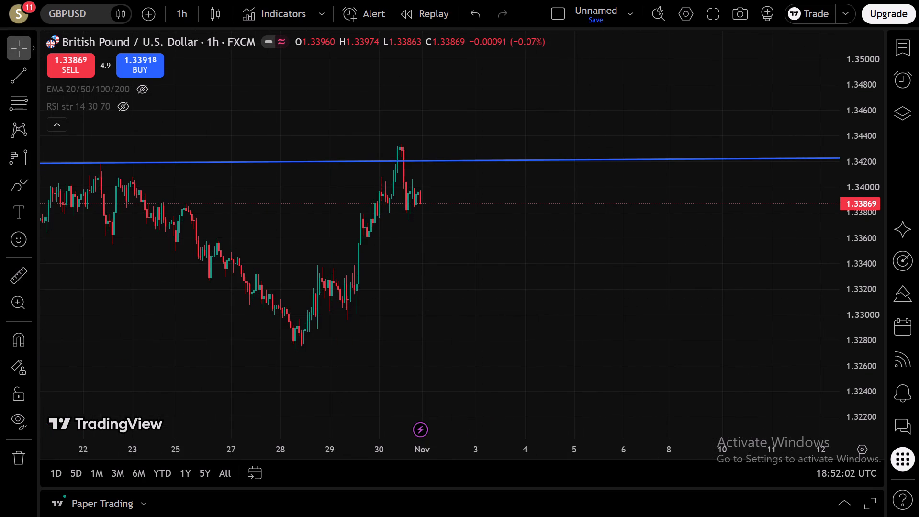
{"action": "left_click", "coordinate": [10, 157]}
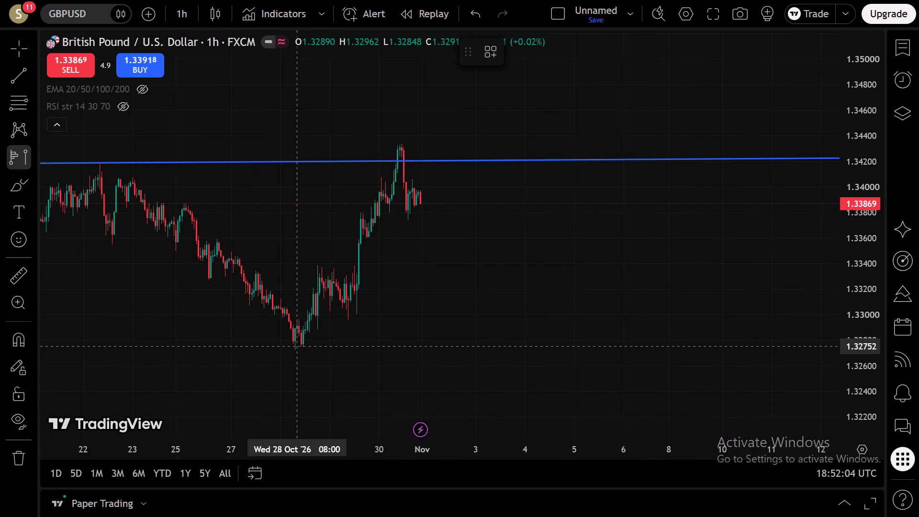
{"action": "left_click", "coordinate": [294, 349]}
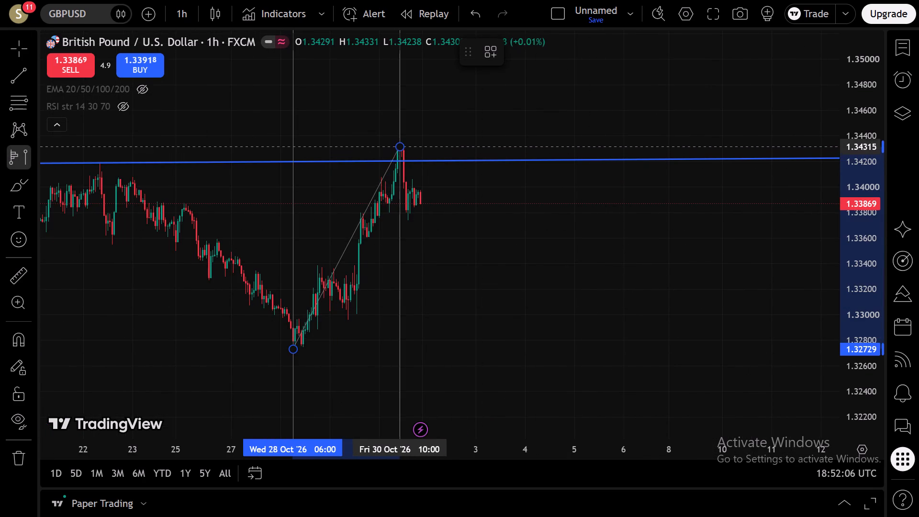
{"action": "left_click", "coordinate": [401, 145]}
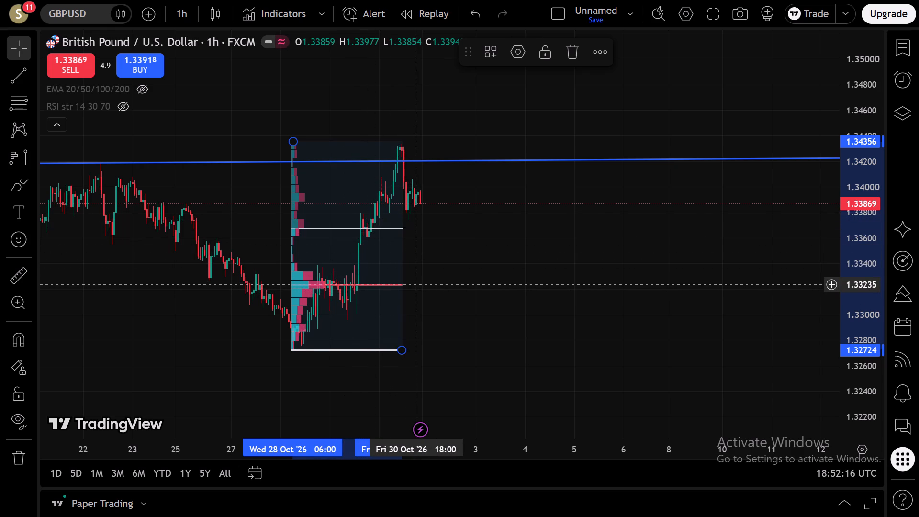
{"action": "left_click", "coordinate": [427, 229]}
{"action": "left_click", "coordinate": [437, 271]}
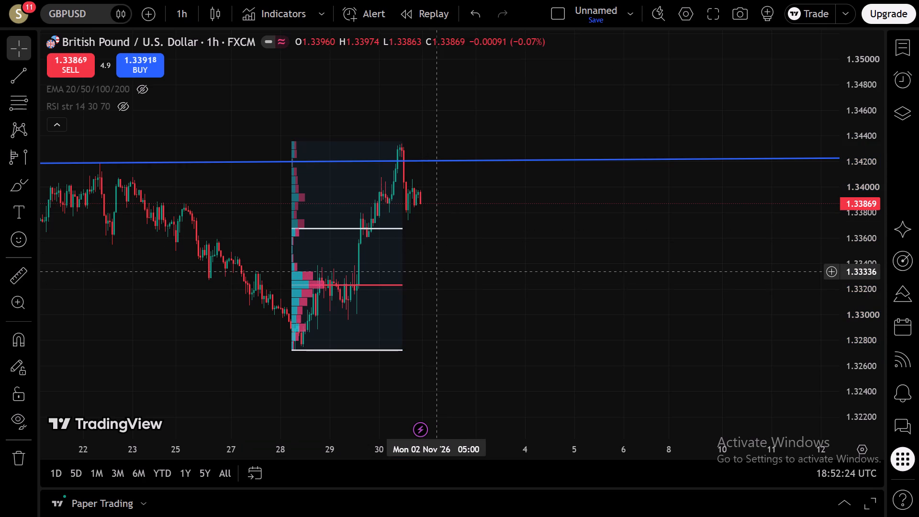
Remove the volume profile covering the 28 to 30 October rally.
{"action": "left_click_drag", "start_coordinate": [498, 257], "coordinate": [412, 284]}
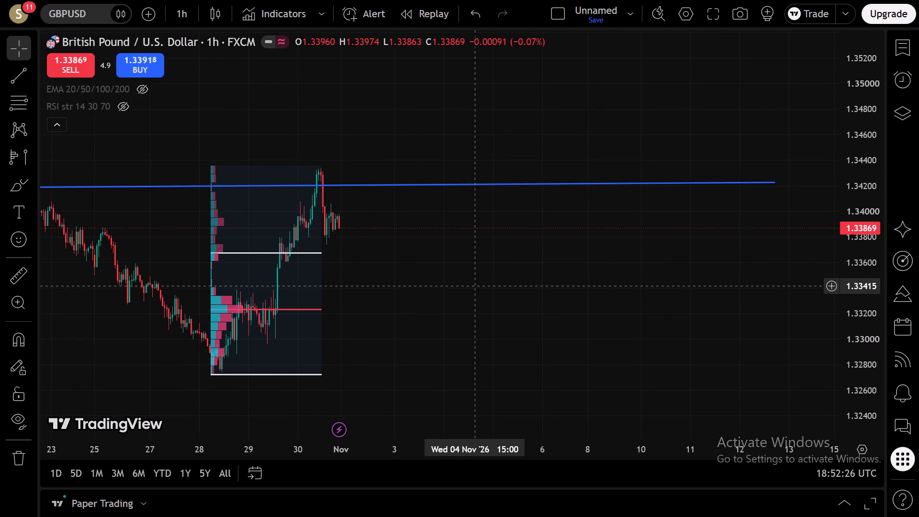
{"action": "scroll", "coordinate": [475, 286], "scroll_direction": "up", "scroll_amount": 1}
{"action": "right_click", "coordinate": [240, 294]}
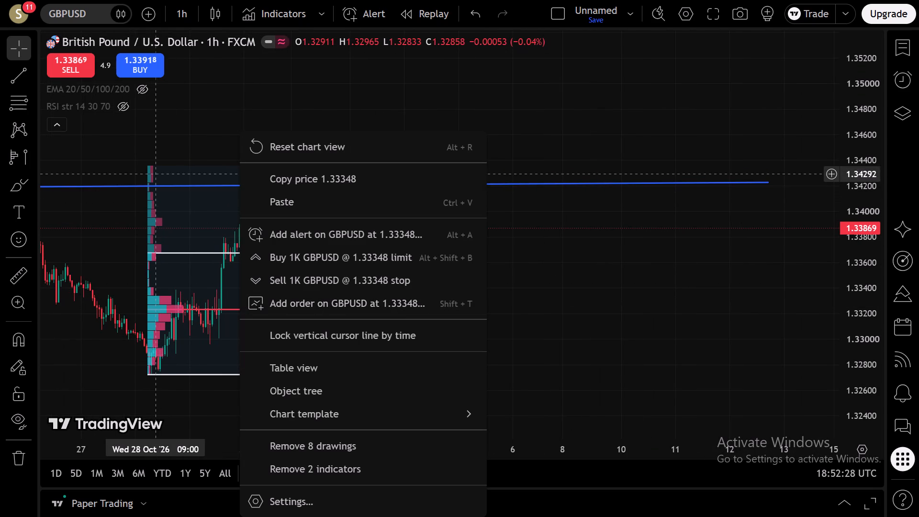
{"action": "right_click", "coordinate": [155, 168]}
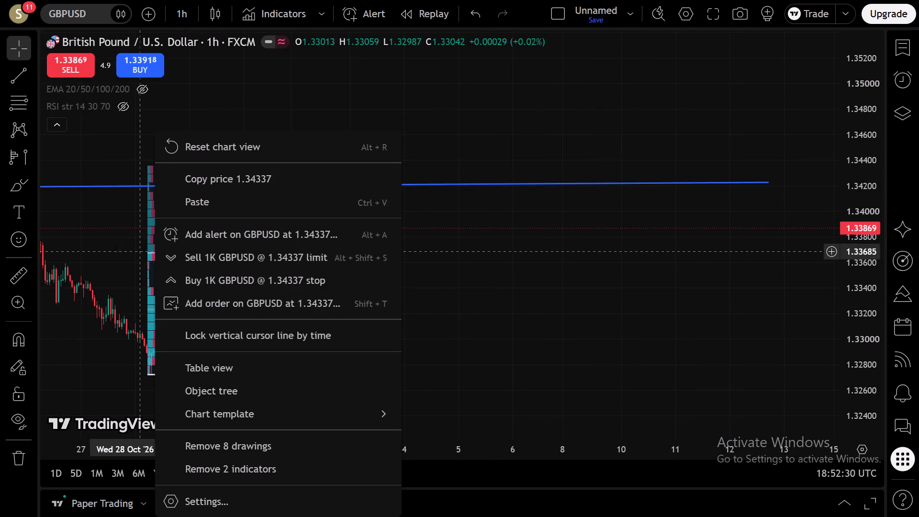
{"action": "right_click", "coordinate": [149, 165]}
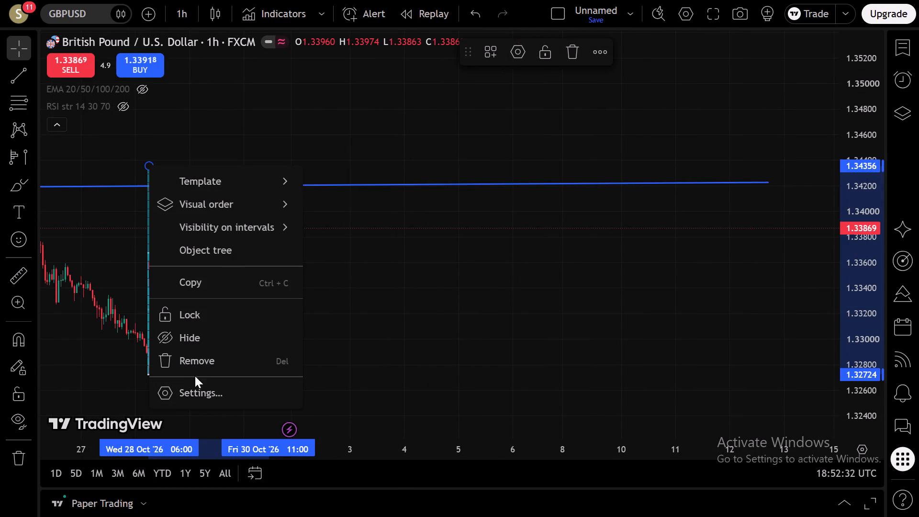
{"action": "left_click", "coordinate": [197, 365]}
Examine the October swings below the upper trendline, including the decline into 28 October and the rebound.
{"action": "left_click_drag", "start_coordinate": [305, 308], "coordinate": [481, 263]}
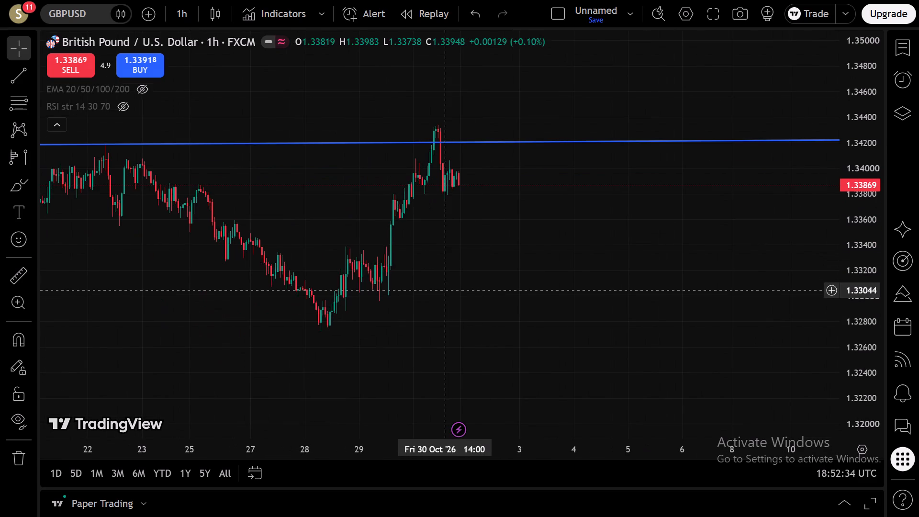
{"action": "scroll", "coordinate": [445, 292], "scroll_direction": "down", "scroll_amount": 2}
{"action": "scroll", "coordinate": [294, 324], "scroll_direction": "down", "scroll_amount": 2}
{"action": "left_click_drag", "start_coordinate": [486, 365], "coordinate": [476, 366]}
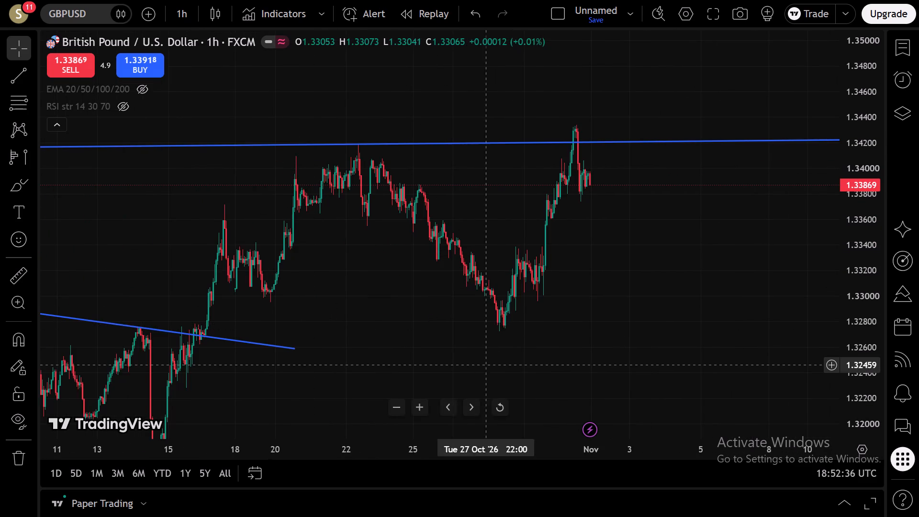
{"action": "left_click_drag", "start_coordinate": [476, 366], "coordinate": [323, 365]}
{"action": "left_click_drag", "start_coordinate": [416, 308], "coordinate": [359, 320]}
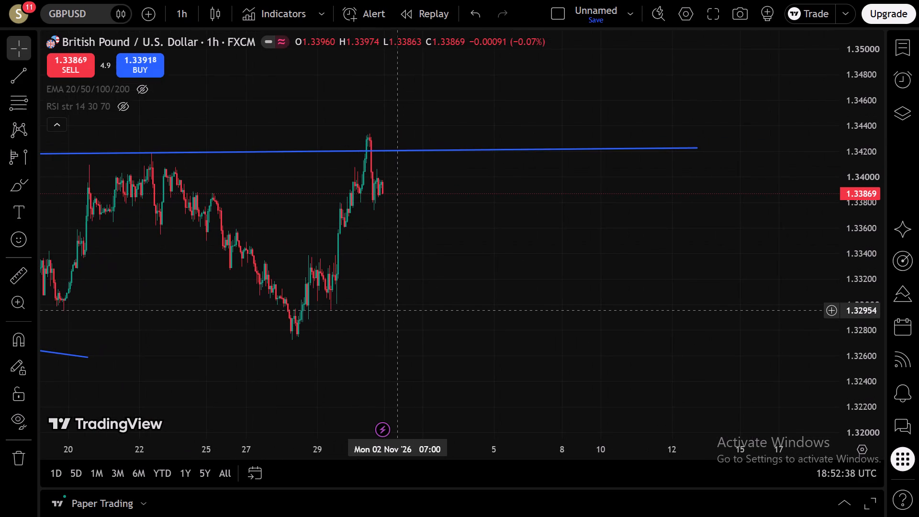
{"action": "left_click_drag", "start_coordinate": [441, 304], "coordinate": [377, 315]}
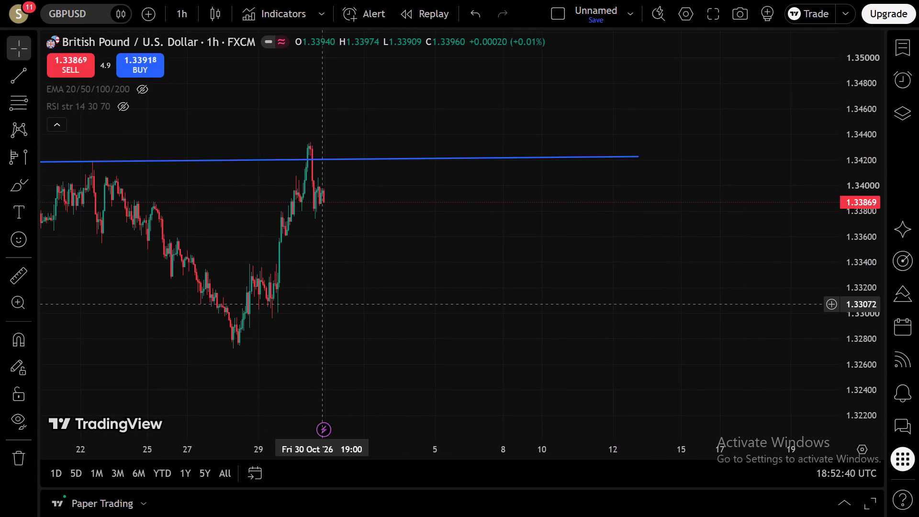
Inspect the 28 to 30 October rally and the candles around the upper trendline closely on the 1 hour chart.
{"action": "scroll", "coordinate": [370, 274], "scroll_direction": "up", "scroll_amount": 4}
{"action": "left_click_drag", "start_coordinate": [148, 268], "coordinate": [551, 270]}
{"action": "scroll", "coordinate": [549, 271], "scroll_direction": "up", "scroll_amount": 3}
{"action": "left_click_drag", "start_coordinate": [357, 305], "coordinate": [441, 302]}
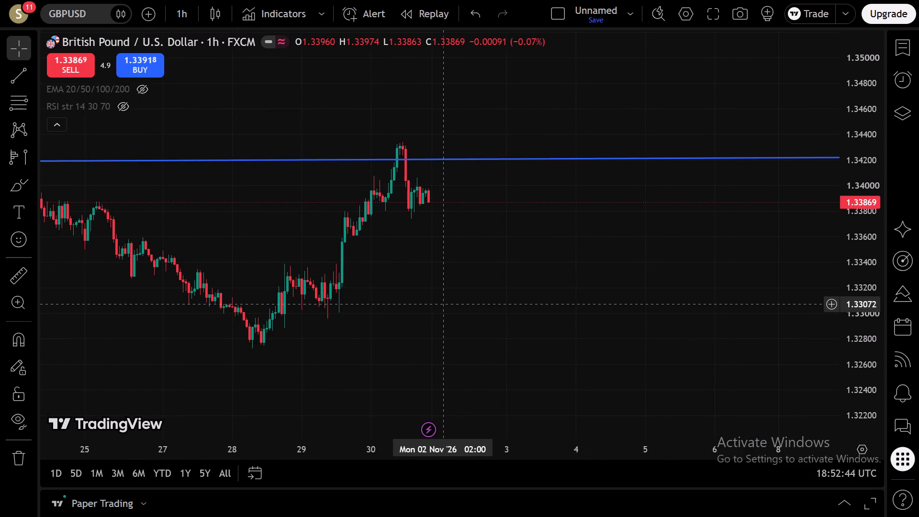
{"action": "scroll", "coordinate": [442, 304], "scroll_direction": "down", "scroll_amount": 1}
{"action": "scroll", "coordinate": [442, 304], "scroll_direction": "up", "scroll_amount": 4}
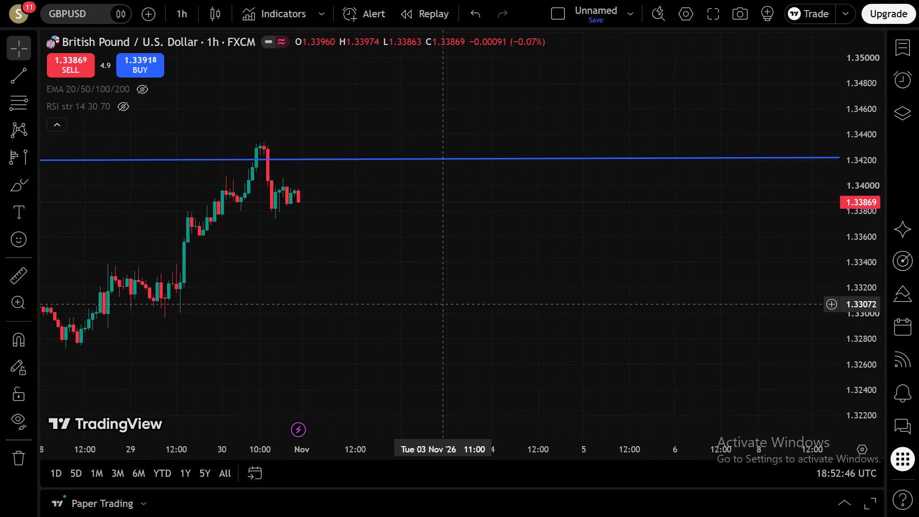
{"action": "left_click_drag", "start_coordinate": [223, 303], "coordinate": [475, 309]}
{"action": "scroll", "coordinate": [461, 311], "scroll_direction": "up", "scroll_amount": 1}
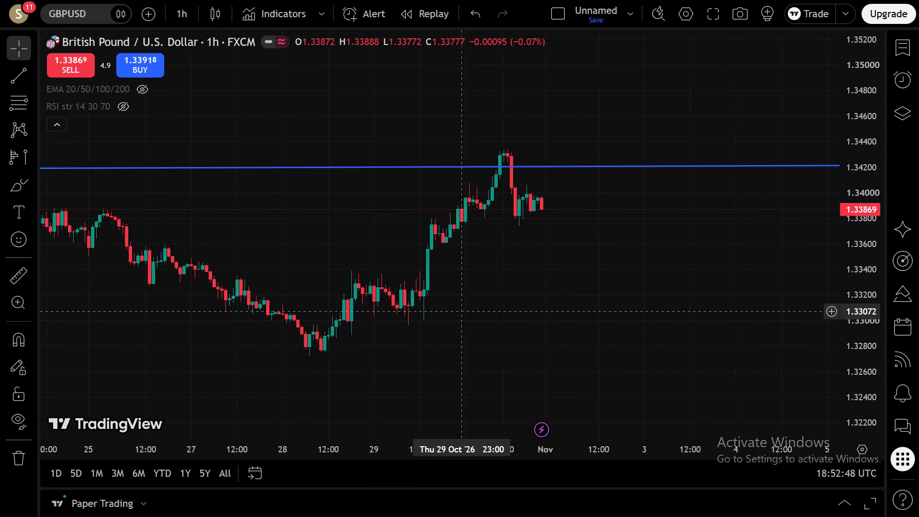
{"action": "scroll", "coordinate": [461, 311], "scroll_direction": "up", "scroll_amount": 3}
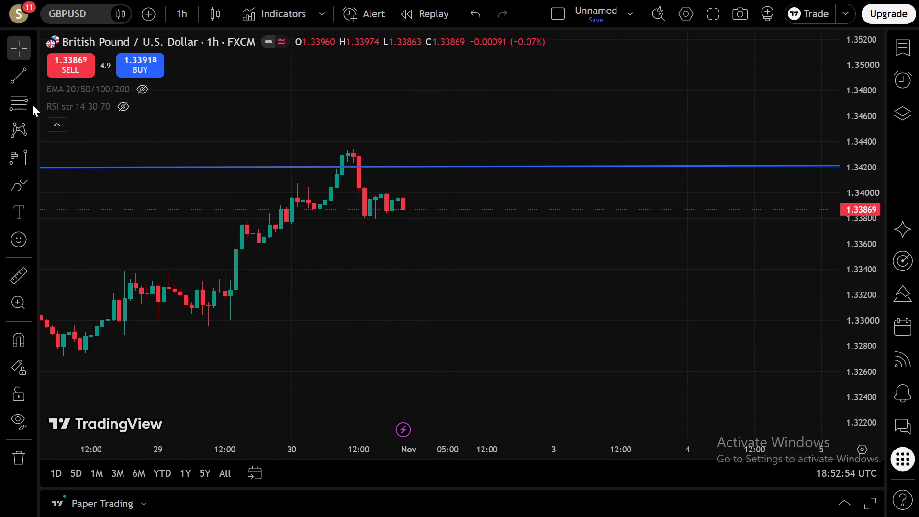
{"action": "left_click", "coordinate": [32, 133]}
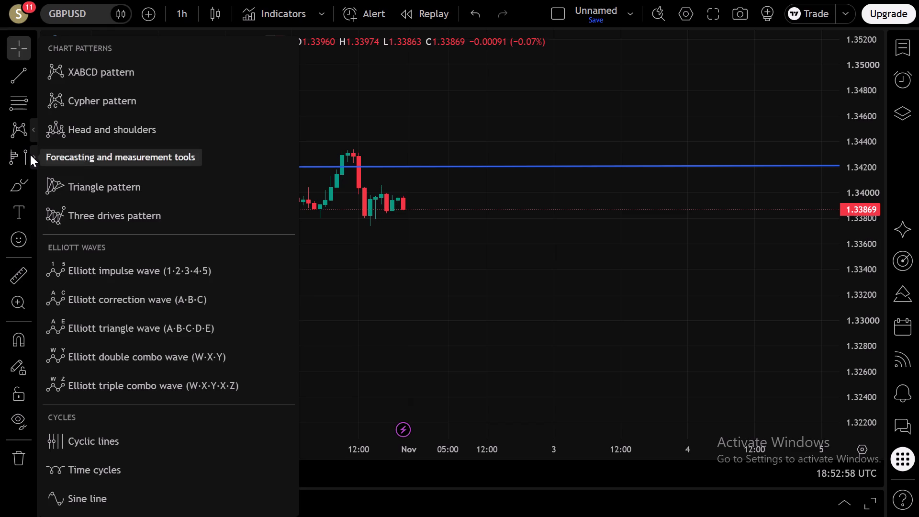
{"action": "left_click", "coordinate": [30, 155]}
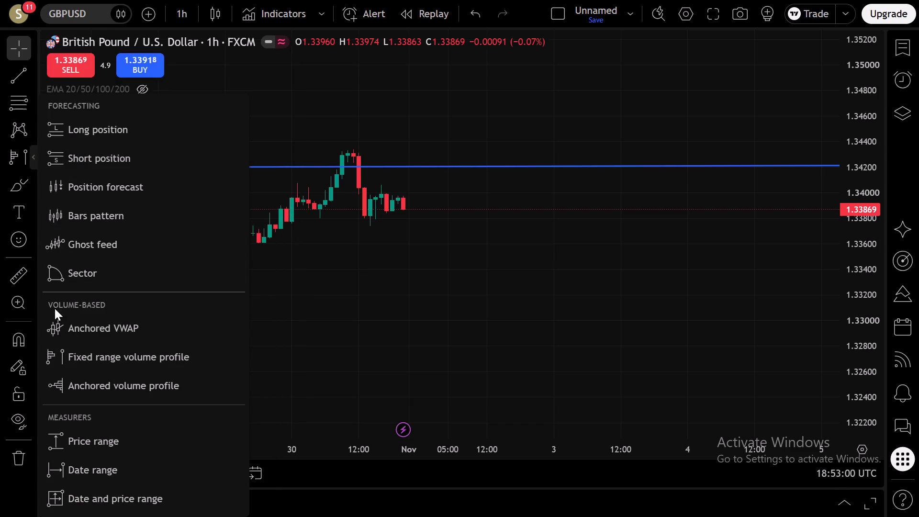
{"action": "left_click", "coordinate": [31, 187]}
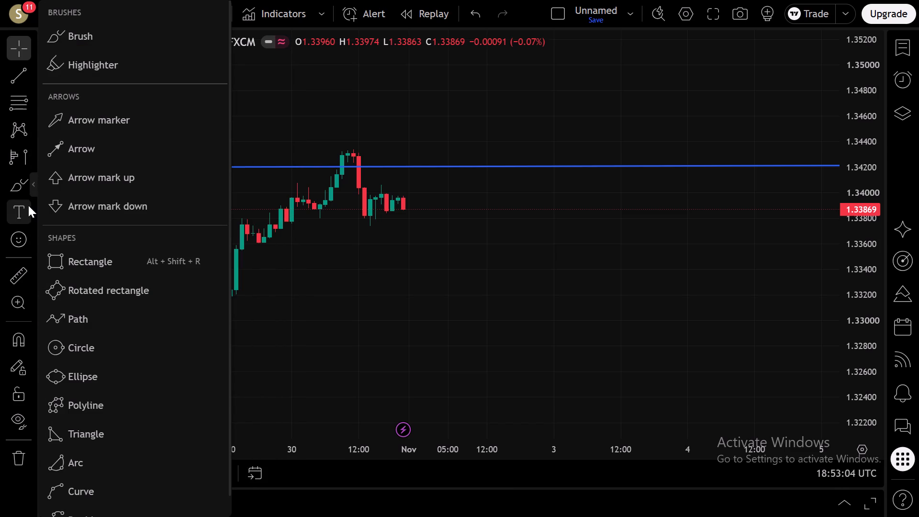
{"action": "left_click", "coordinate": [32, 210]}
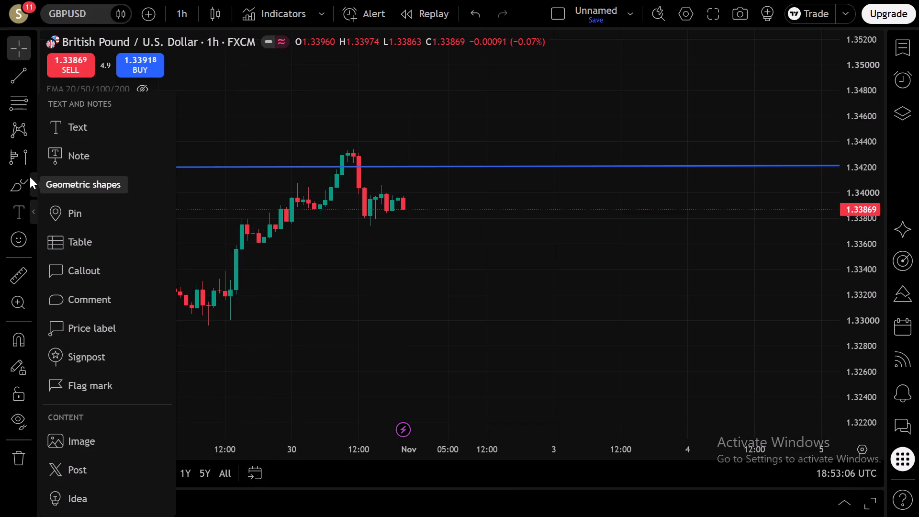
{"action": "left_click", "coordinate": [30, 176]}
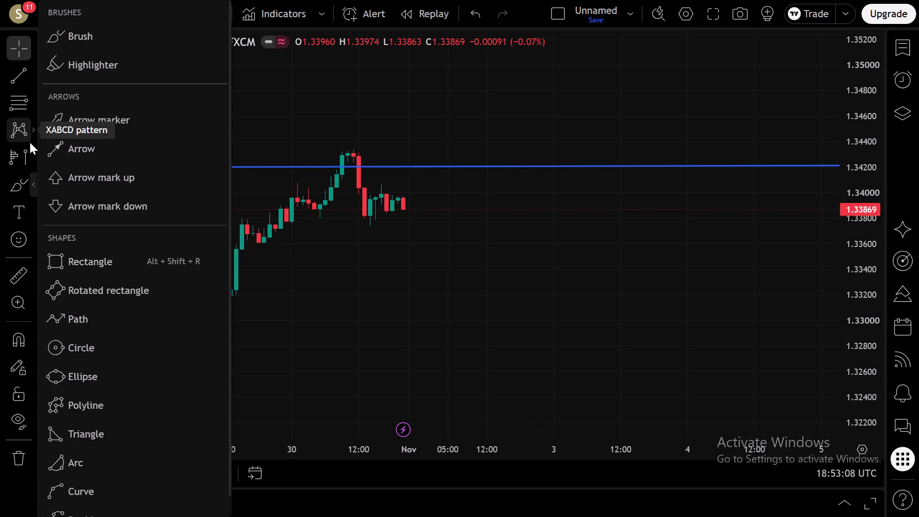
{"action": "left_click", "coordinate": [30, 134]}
Draw a near-horizontal parallel channel below the current price, starting 29 October 11:00, between about 1.3353 and 1.3332.
{"action": "left_click", "coordinate": [31, 76]}
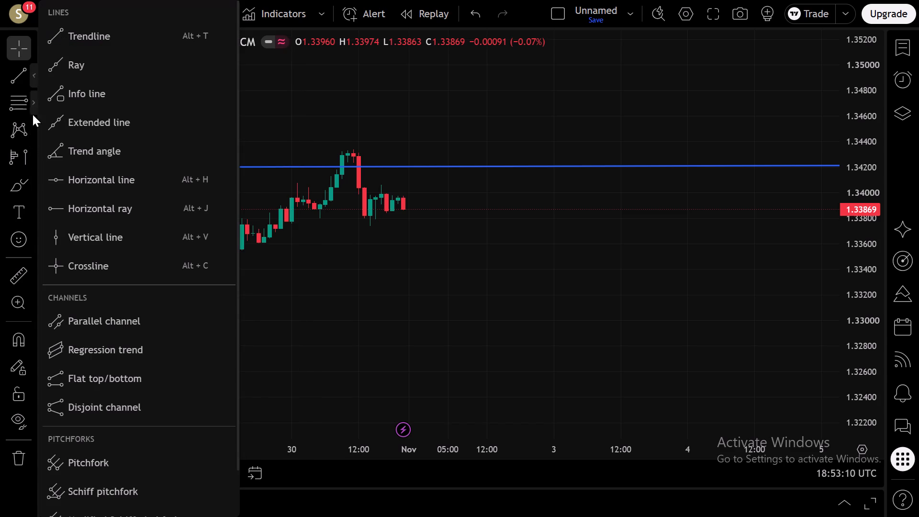
{"action": "left_click", "coordinate": [74, 321]}
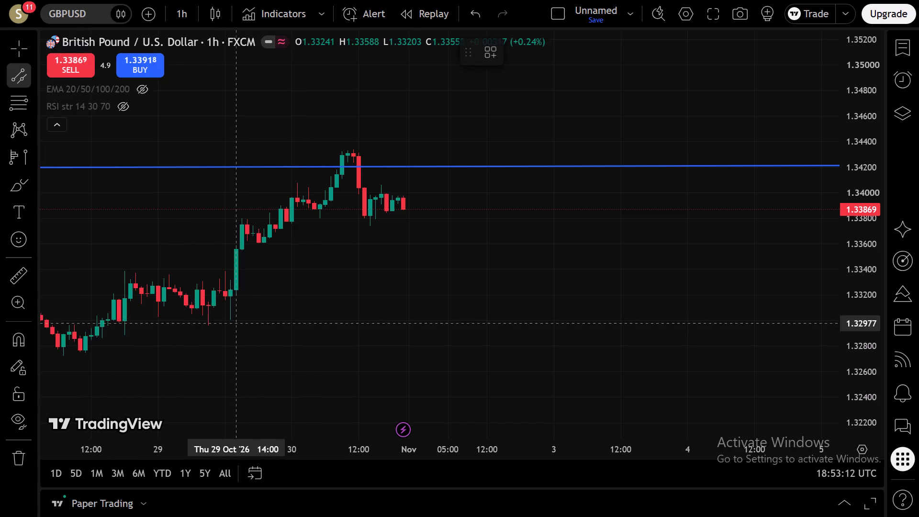
{"action": "left_click", "coordinate": [217, 253]}
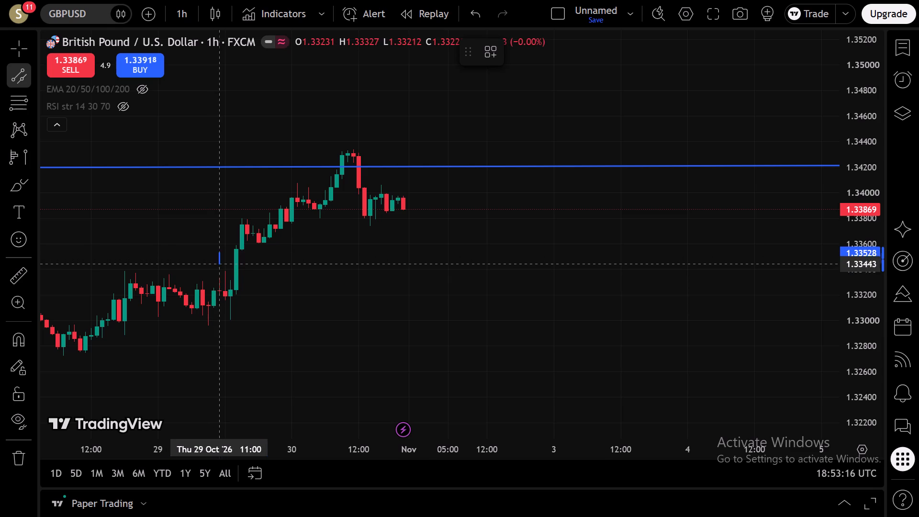
{"action": "left_click", "coordinate": [423, 252]}
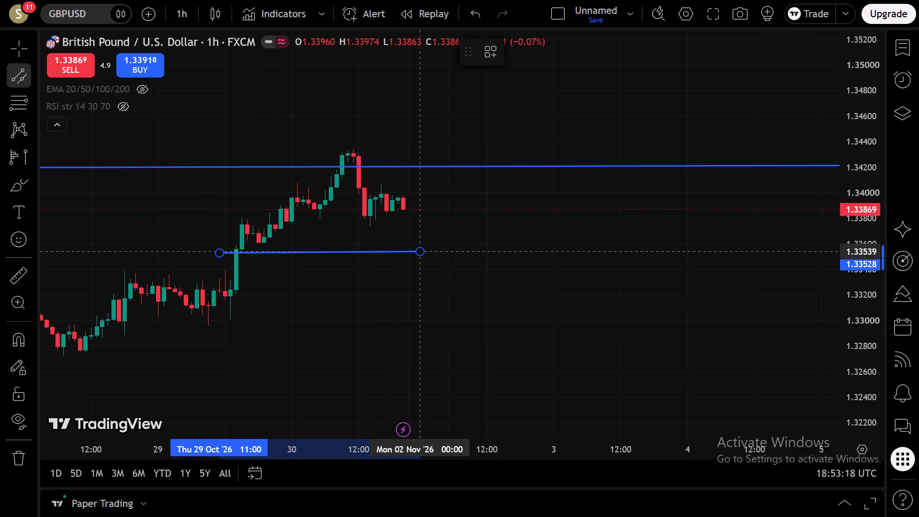
{"action": "left_click", "coordinate": [433, 278]}
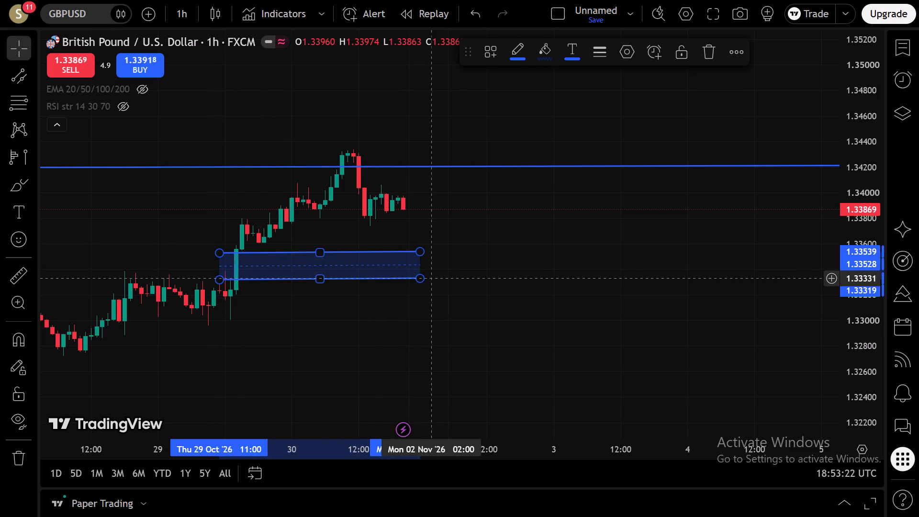
Extend the parallel channel's far end to 2 November 16:00, keeping its upper edge nearly level at about 1.3352.
{"action": "left_click_drag", "start_coordinate": [491, 264], "coordinate": [388, 264]}
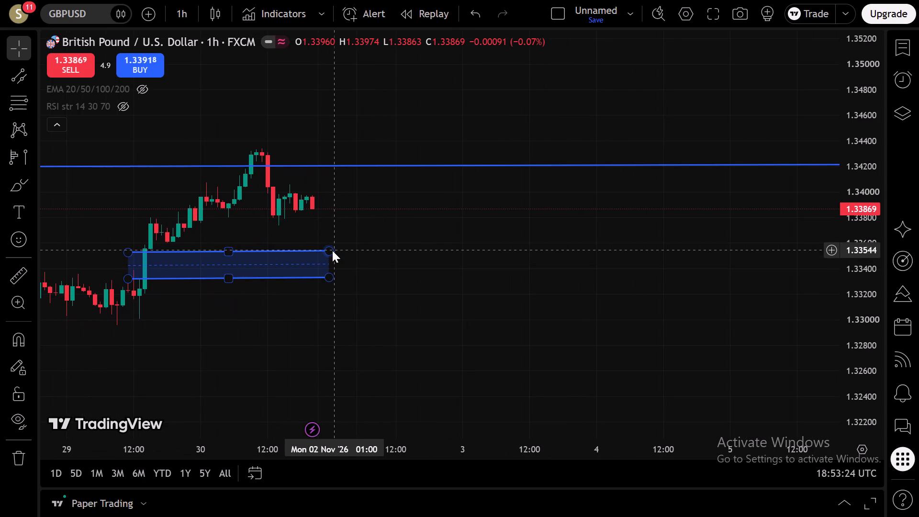
{"action": "left_click_drag", "start_coordinate": [332, 250], "coordinate": [413, 254]}
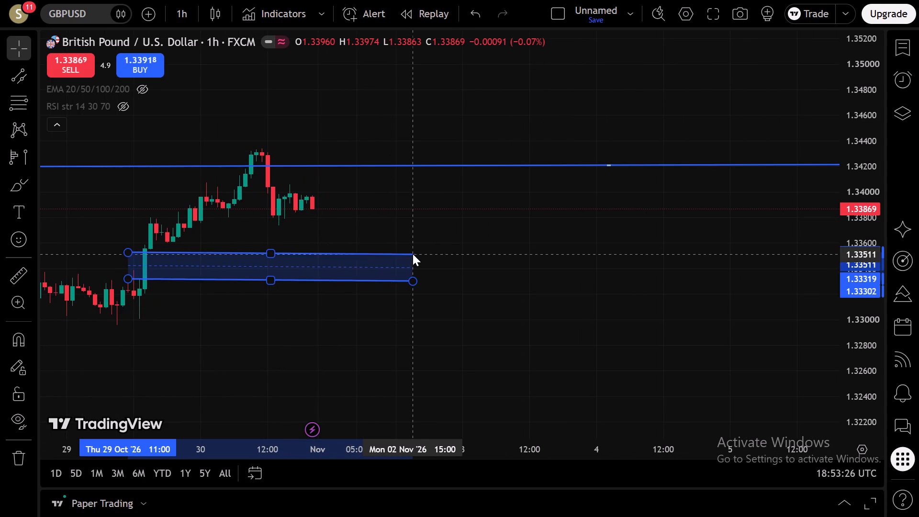
{"action": "left_click_drag", "start_coordinate": [413, 254], "coordinate": [419, 253]}
Switch the GBPUSD chart to the 15 minute interval.
{"action": "scroll", "coordinate": [423, 214], "scroll_direction": "down", "scroll_amount": 1}
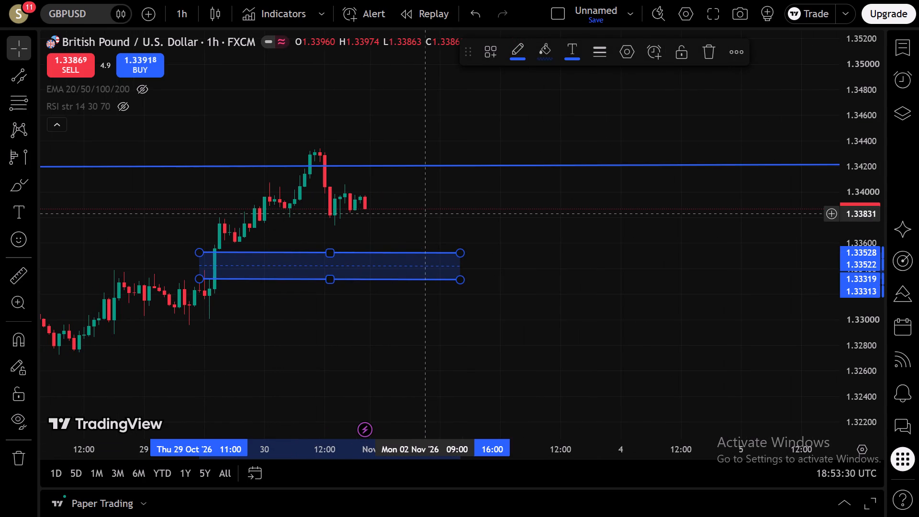
{"action": "scroll", "coordinate": [423, 214], "scroll_direction": "down", "scroll_amount": 1}
{"action": "left_click_drag", "start_coordinate": [397, 348], "coordinate": [301, 352]}
{"action": "scroll", "coordinate": [296, 351], "scroll_direction": "down", "scroll_amount": 1}
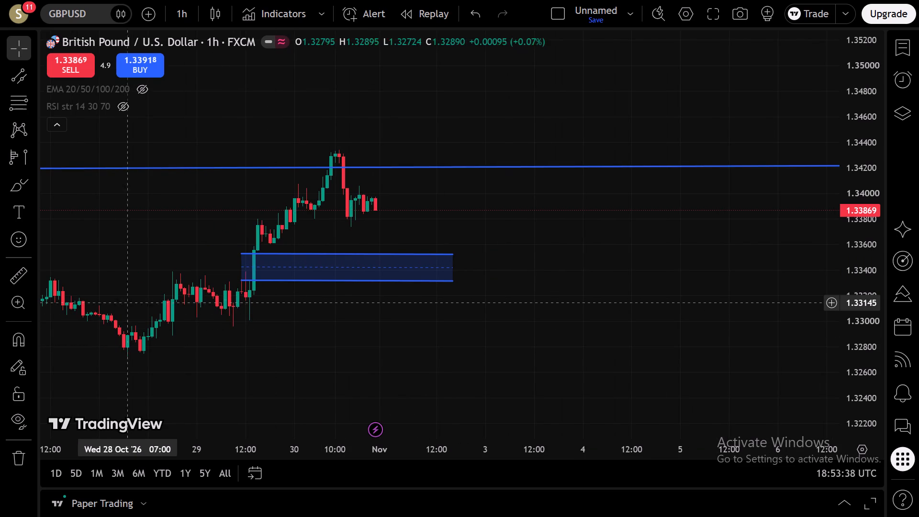
{"action": "scroll", "coordinate": [454, 357], "scroll_direction": "down", "scroll_amount": 1}
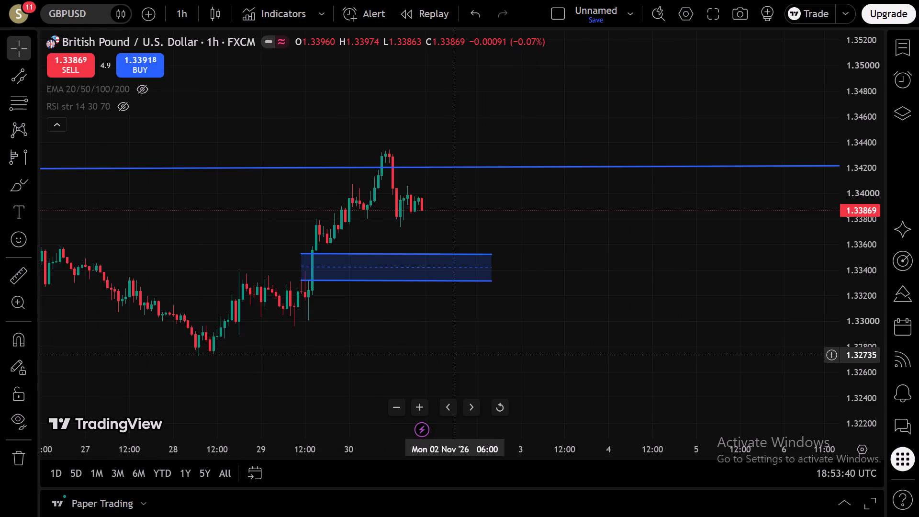
{"action": "left_click", "coordinate": [178, 11]}
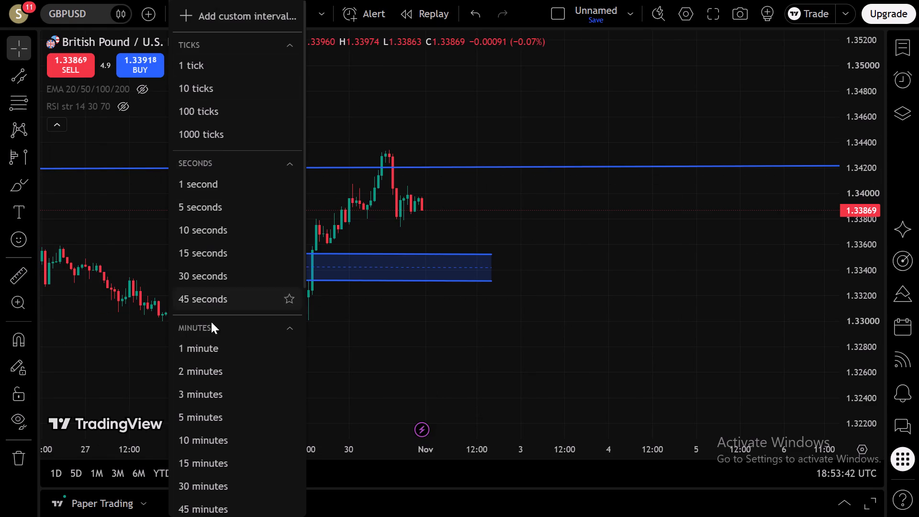
{"action": "scroll", "coordinate": [202, 376], "scroll_direction": "down", "scroll_amount": 1}
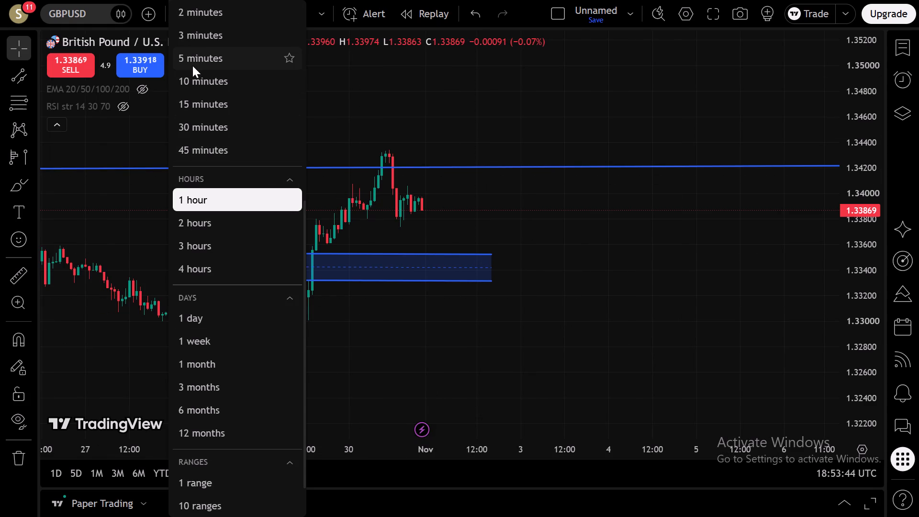
{"action": "left_click", "coordinate": [200, 108]}
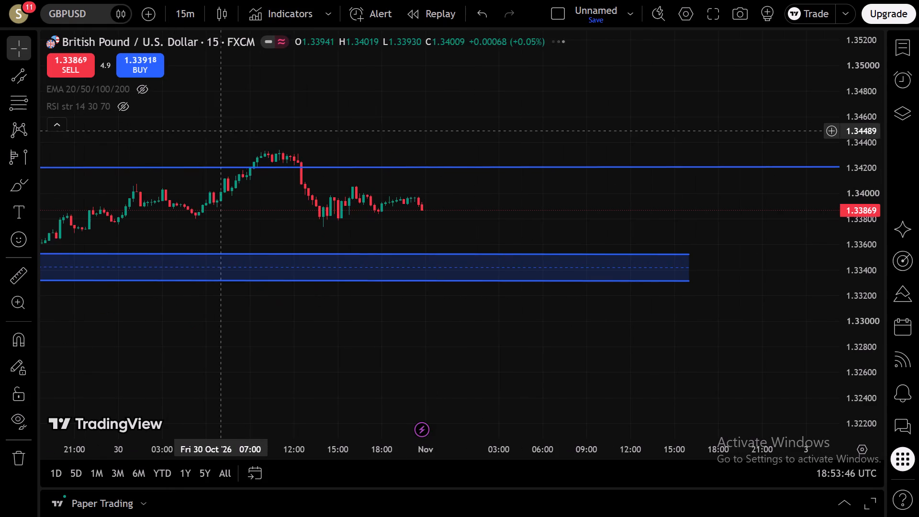
Examine the October swings on the 15 minute chart relative to the upper trendline and the new channel.
{"action": "scroll", "coordinate": [280, 172], "scroll_direction": "down", "scroll_amount": 8}
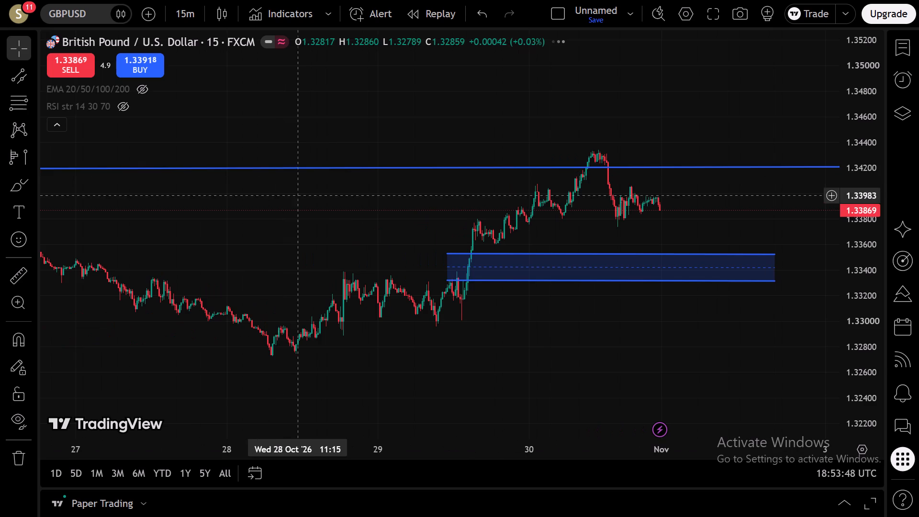
{"action": "left_click_drag", "start_coordinate": [308, 202], "coordinate": [153, 223]}
{"action": "scroll", "coordinate": [258, 231], "scroll_direction": "down", "scroll_amount": 5}
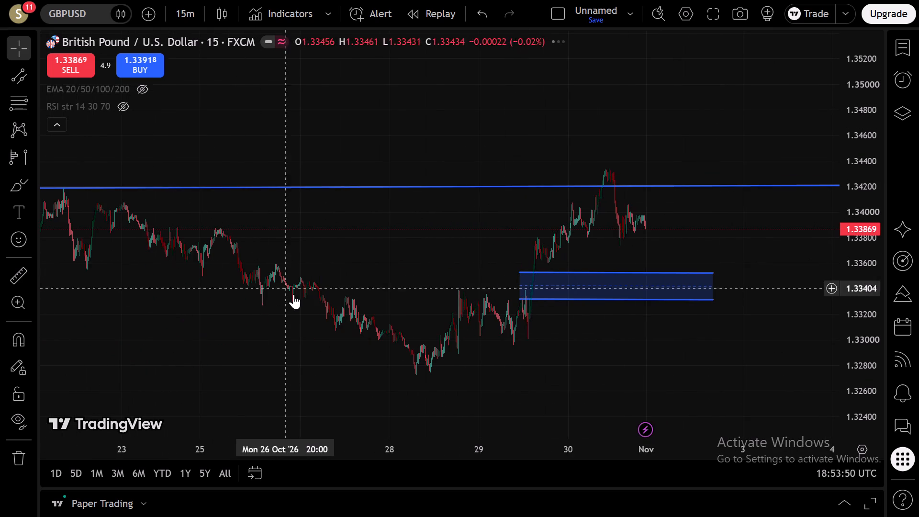
{"action": "scroll", "coordinate": [294, 288], "scroll_direction": "down", "scroll_amount": 3}
{"action": "scroll", "coordinate": [369, 342], "scroll_direction": "down", "scroll_amount": 4}
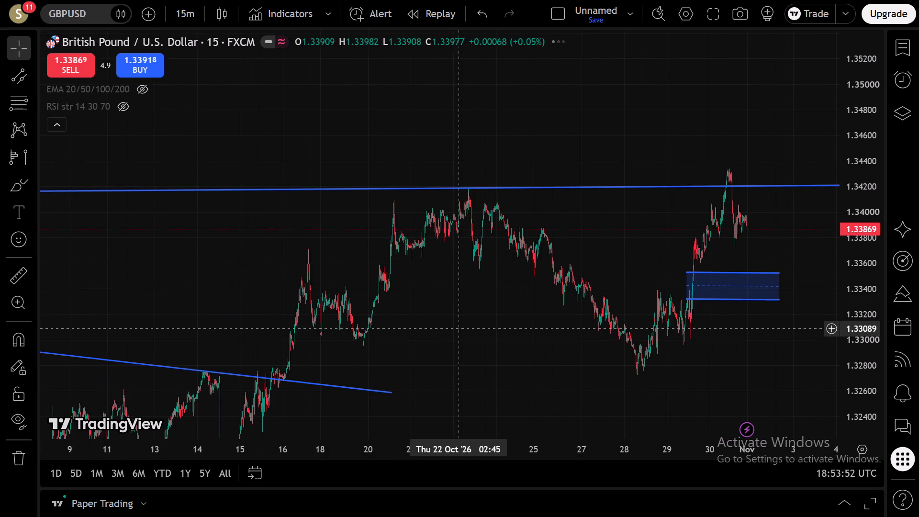
{"action": "scroll", "coordinate": [459, 328], "scroll_direction": "down", "scroll_amount": 3}
{"action": "left_click_drag", "start_coordinate": [512, 342], "coordinate": [202, 278]}
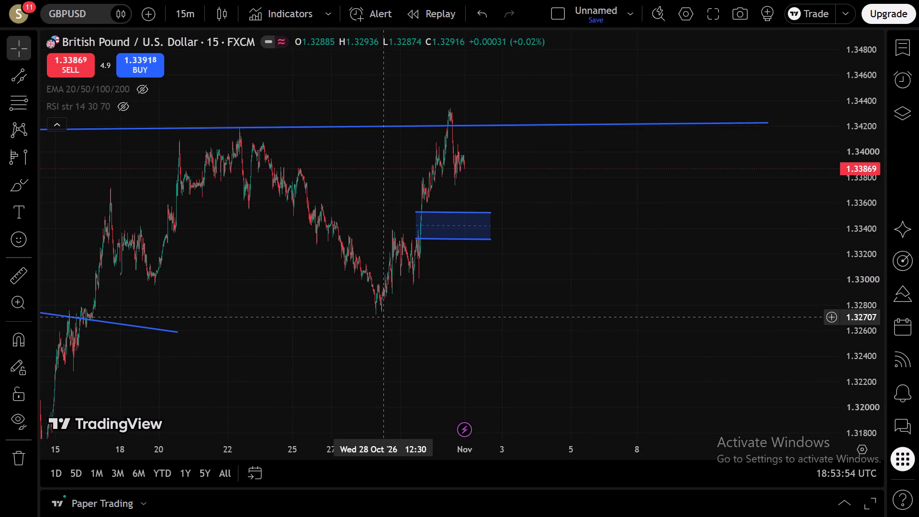
{"action": "scroll", "coordinate": [382, 317], "scroll_direction": "down", "scroll_amount": 3}
{"action": "left_click_drag", "start_coordinate": [291, 323], "coordinate": [340, 322]}
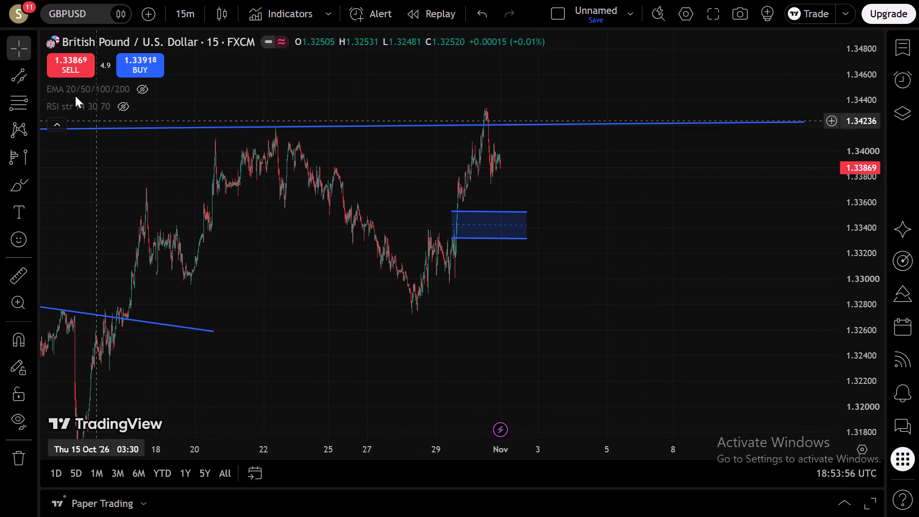
Draw a short, nearly level trendline just under the 28 October low at about 1.3272.
{"action": "left_click", "coordinate": [34, 78]}
{"action": "left_click", "coordinate": [61, 38]}
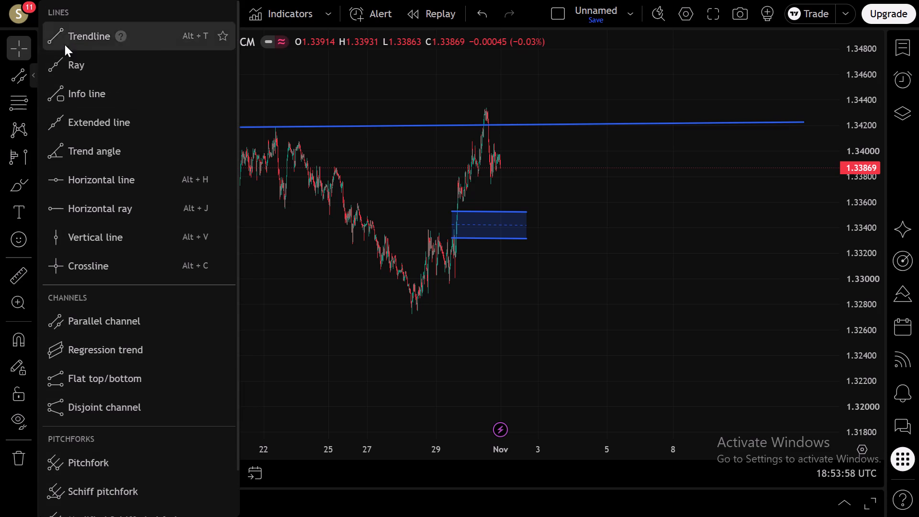
{"action": "left_click", "coordinate": [396, 315]}
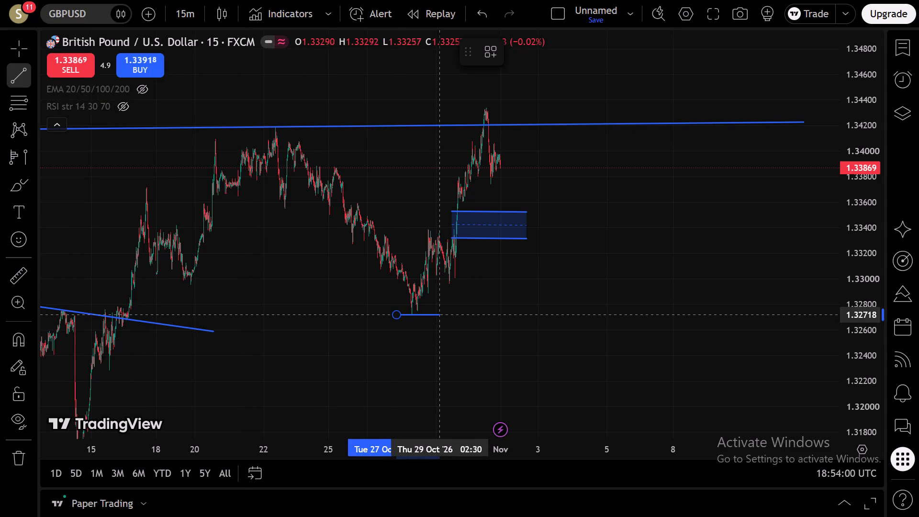
{"action": "left_click", "coordinate": [444, 313]}
{"action": "left_click", "coordinate": [414, 339]}
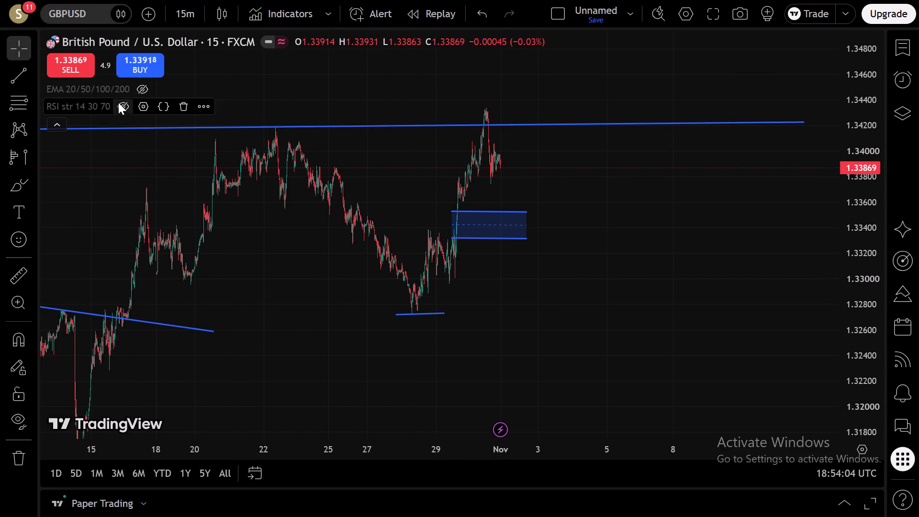
Draw a short, nearly level trendline just above the 30 October high at about 1.3433, starting 29 October 23:30.
{"action": "left_click", "coordinate": [23, 71]}
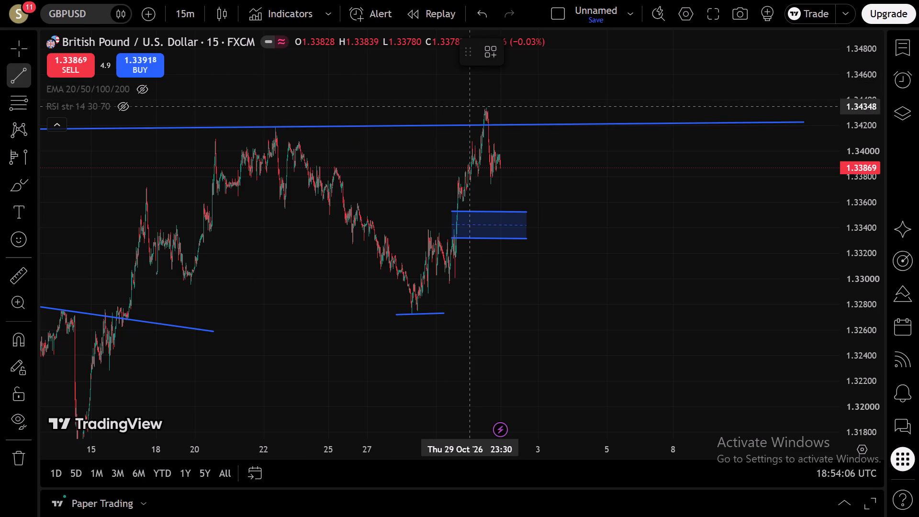
{"action": "left_click", "coordinate": [469, 109]}
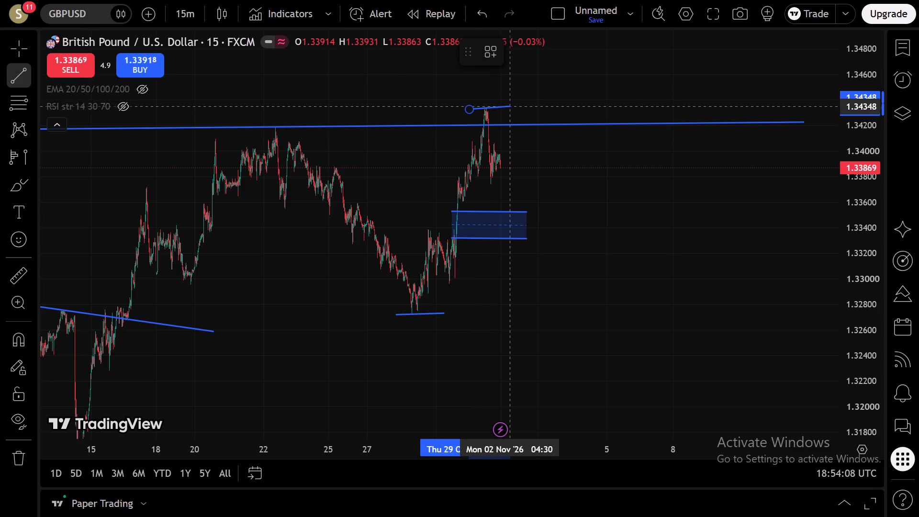
{"action": "left_click", "coordinate": [498, 108]}
{"action": "left_click", "coordinate": [424, 112]}
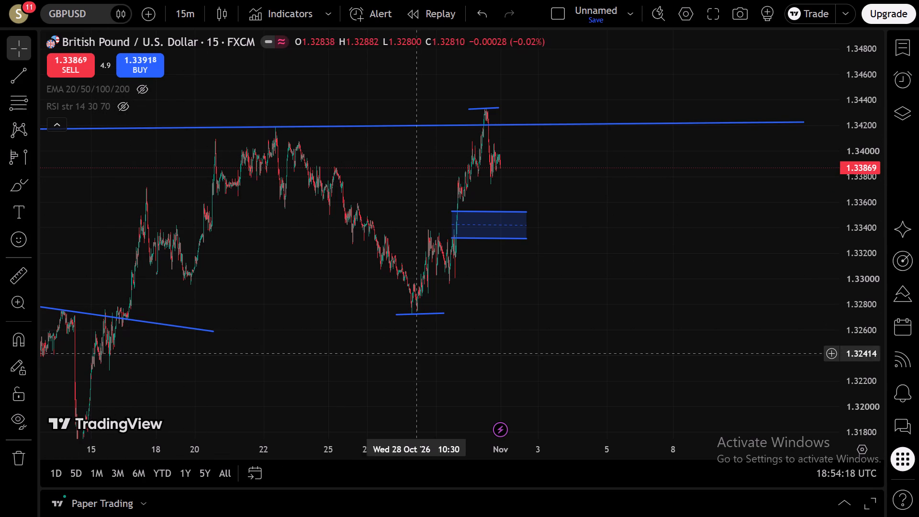
Inspect the parallel channel zone and the latest 15 minute candles between the two short trendlines at close range.
{"action": "scroll", "coordinate": [312, 356], "scroll_direction": "down", "scroll_amount": 2}
{"action": "left_click_drag", "start_coordinate": [358, 354], "coordinate": [260, 340]}
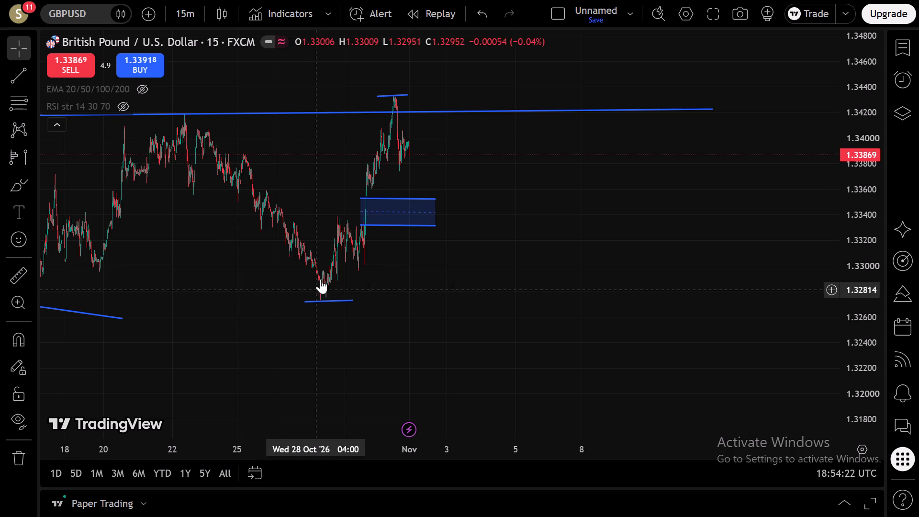
{"action": "scroll", "coordinate": [406, 250], "scroll_direction": "up", "scroll_amount": 1}
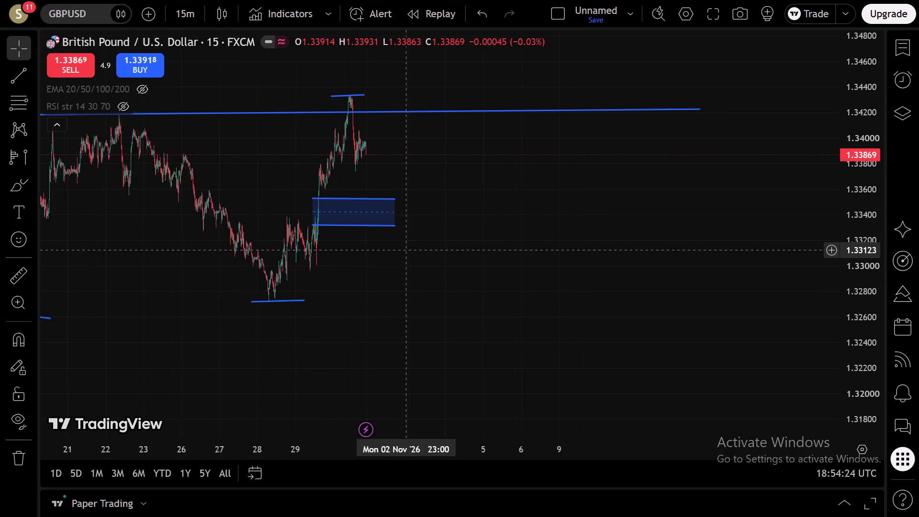
{"action": "scroll", "coordinate": [406, 250], "scroll_direction": "up", "scroll_amount": 3}
{"action": "scroll", "coordinate": [860, 348], "scroll_direction": "up", "scroll_amount": 3}
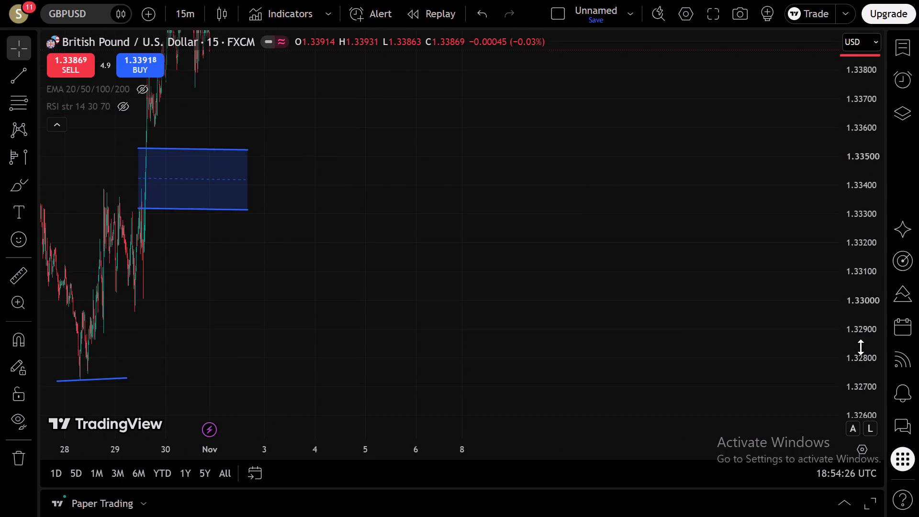
{"action": "scroll", "coordinate": [861, 347], "scroll_direction": "up", "scroll_amount": 1}
{"action": "scroll", "coordinate": [477, 332], "scroll_direction": "up", "scroll_amount": 3}
{"action": "left_click_drag", "start_coordinate": [58, 247], "coordinate": [557, 339]}
{"action": "scroll", "coordinate": [557, 339], "scroll_direction": "up", "scroll_amount": 2}
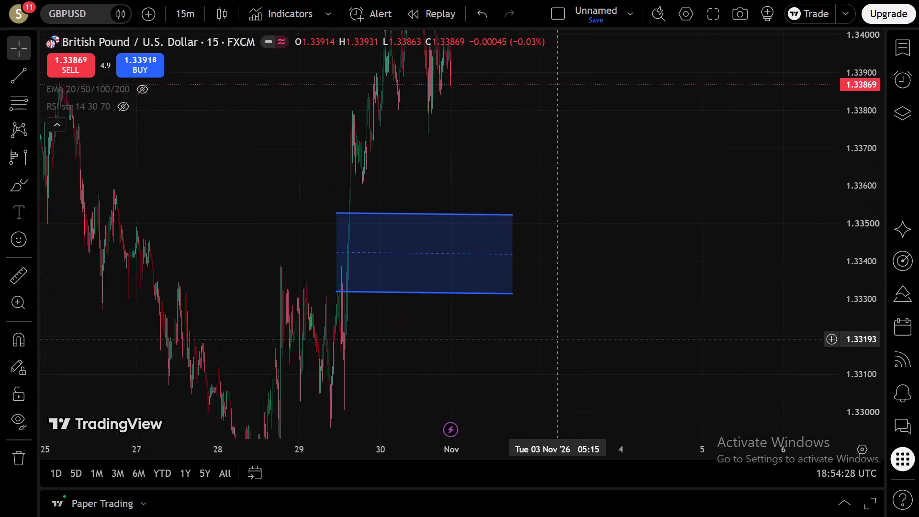
{"action": "scroll", "coordinate": [557, 339], "scroll_direction": "up", "scroll_amount": 3}
{"action": "left_click_drag", "start_coordinate": [862, 224], "coordinate": [859, 331]}
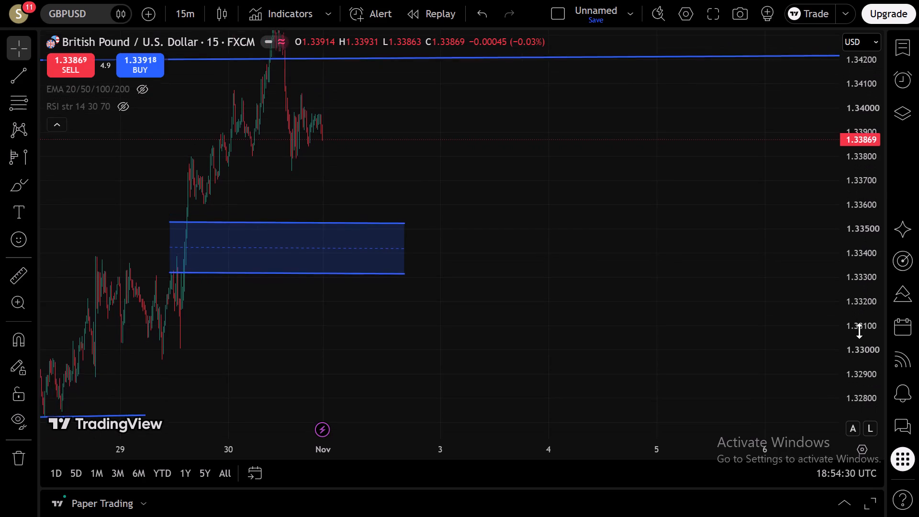
{"action": "left_click_drag", "start_coordinate": [859, 331], "coordinate": [854, 334]}
{"action": "scroll", "coordinate": [605, 333], "scroll_direction": "up", "scroll_amount": 4}
{"action": "left_click_drag", "start_coordinate": [277, 333], "coordinate": [602, 336]}
{"action": "scroll", "coordinate": [603, 335], "scroll_direction": "up", "scroll_amount": 5}
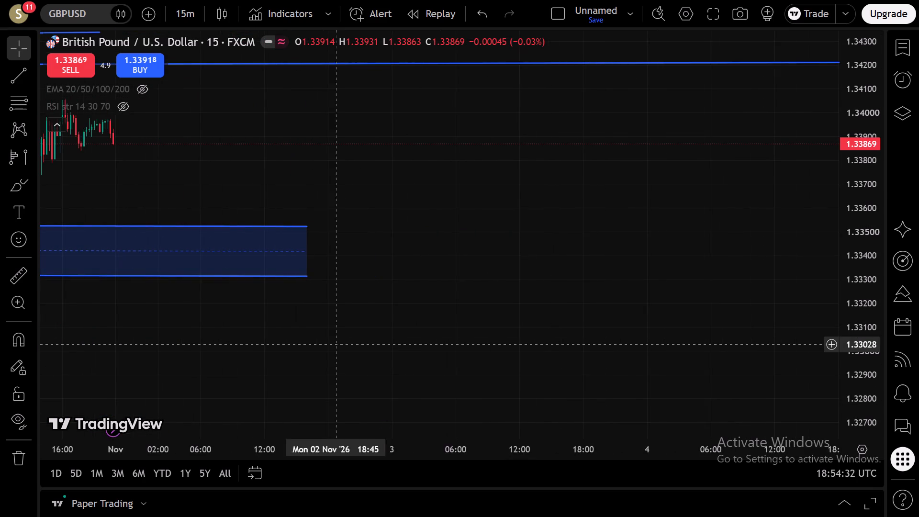
Examine the 15 minute rally through the parallel channel zone up to the 30 October high and the pullback from it.
{"action": "left_click_drag", "start_coordinate": [330, 344], "coordinate": [659, 353]}
{"action": "scroll", "coordinate": [638, 355], "scroll_direction": "up", "scroll_amount": 2}
{"action": "left_click_drag", "start_coordinate": [211, 349], "coordinate": [627, 349]}
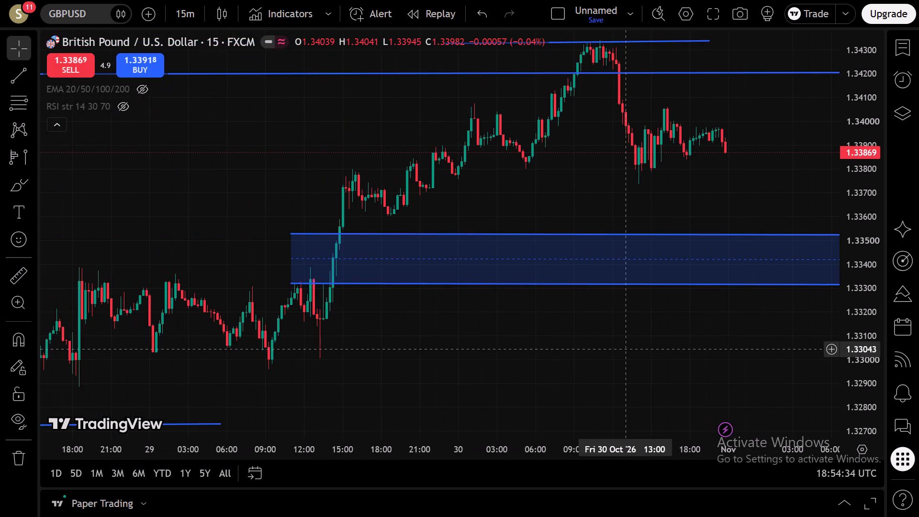
{"action": "scroll", "coordinate": [621, 346], "scroll_direction": "up", "scroll_amount": 3}
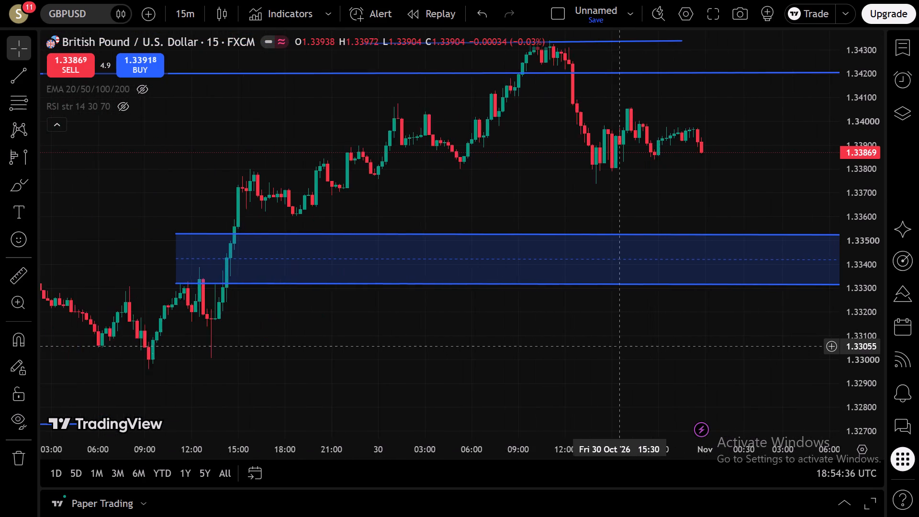
{"action": "left_click_drag", "start_coordinate": [220, 350], "coordinate": [398, 361]}
{"action": "scroll", "coordinate": [398, 361], "scroll_direction": "up", "scroll_amount": 1}
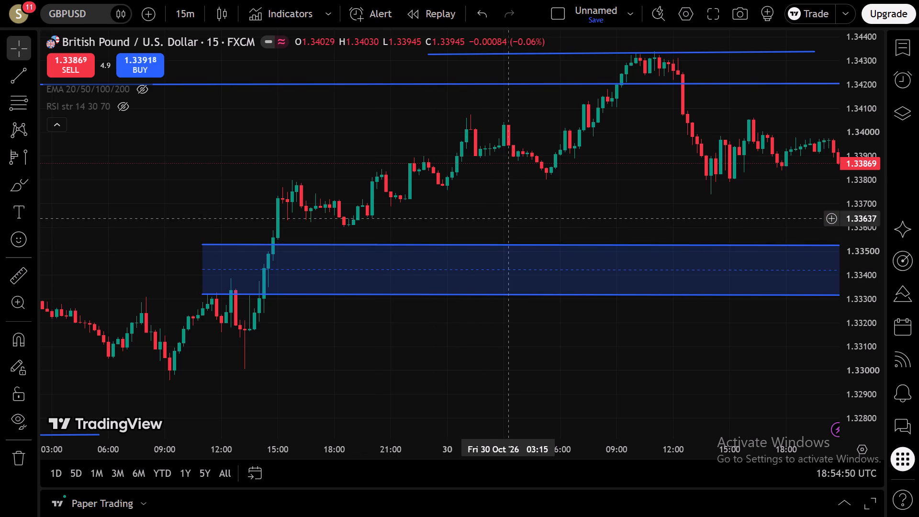
{"action": "scroll", "coordinate": [511, 203], "scroll_direction": "down", "scroll_amount": 2}
{"action": "left_click_drag", "start_coordinate": [524, 192], "coordinate": [312, 176]}
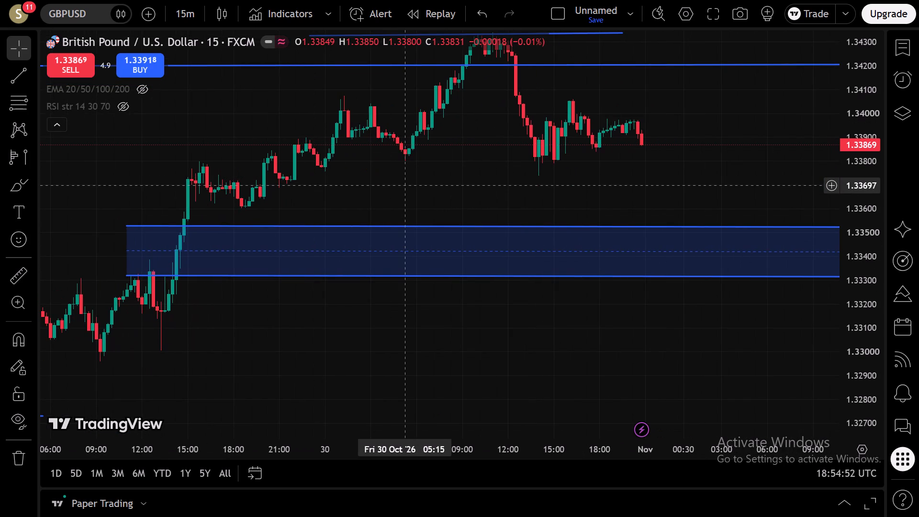
{"action": "left_click_drag", "start_coordinate": [403, 186], "coordinate": [316, 229]}
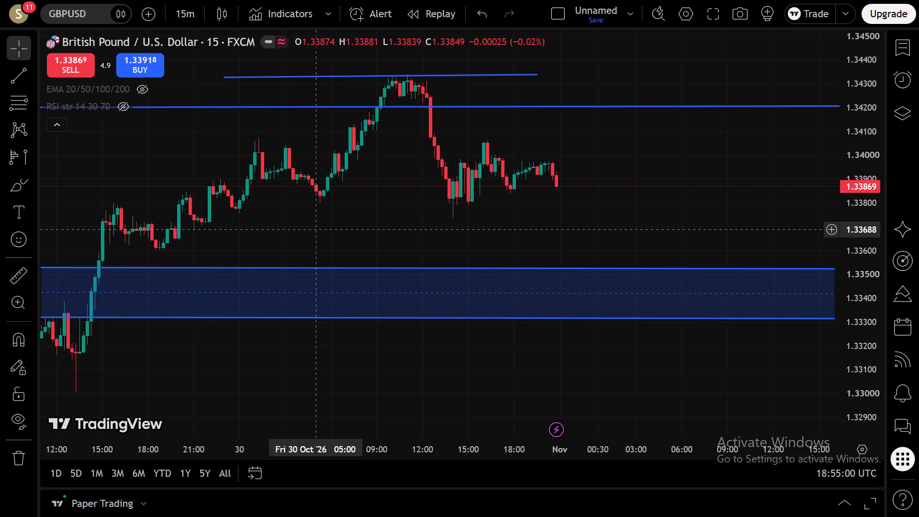
Review the wider late October swing on the 15 minute chart, from the 28 October low trendline through the channel zone to the latest candles.
{"action": "scroll", "coordinate": [316, 229], "scroll_direction": "down", "scroll_amount": 2}
{"action": "left_click_drag", "start_coordinate": [318, 503], "coordinate": [382, 427]}
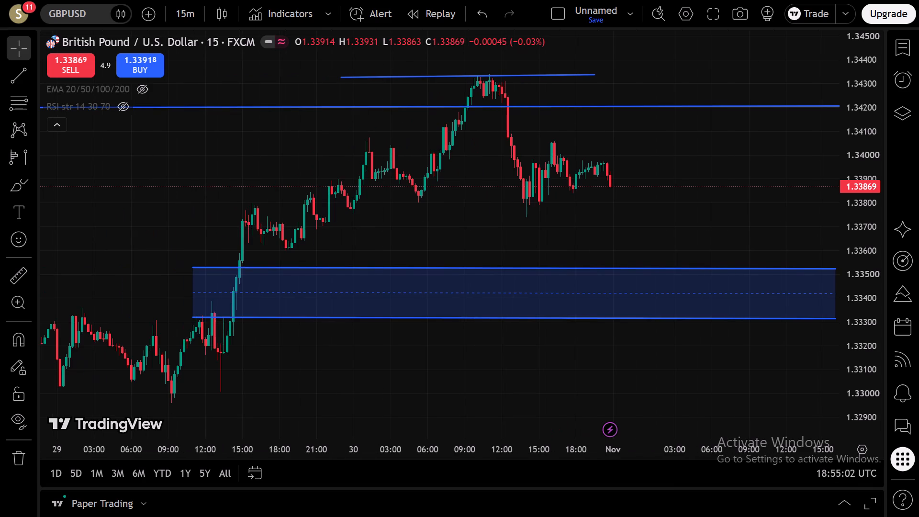
{"action": "left_click_drag", "start_coordinate": [382, 427], "coordinate": [388, 419]}
{"action": "left_click_drag", "start_coordinate": [340, 380], "coordinate": [572, 258]}
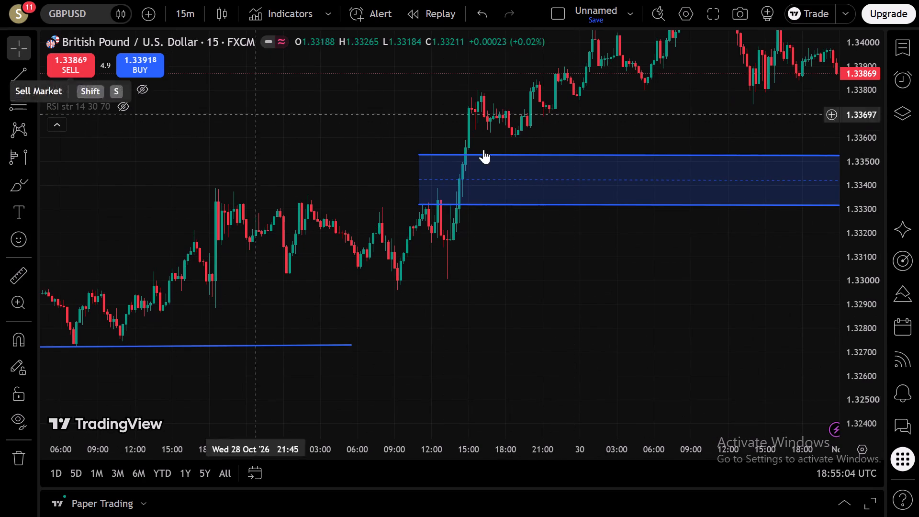
{"action": "left_click_drag", "start_coordinate": [862, 174], "coordinate": [884, 258]}
{"action": "scroll", "coordinate": [673, 284], "scroll_direction": "down", "scroll_amount": 4}
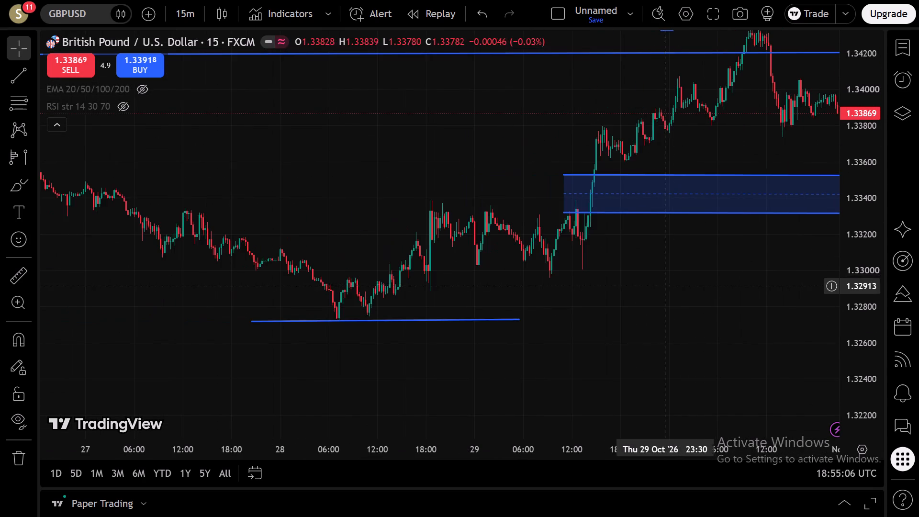
{"action": "scroll", "coordinate": [662, 286], "scroll_direction": "down", "scroll_amount": 2}
{"action": "left_click_drag", "start_coordinate": [676, 292], "coordinate": [363, 294]}
{"action": "scroll", "coordinate": [360, 293], "scroll_direction": "down", "scroll_amount": 7}
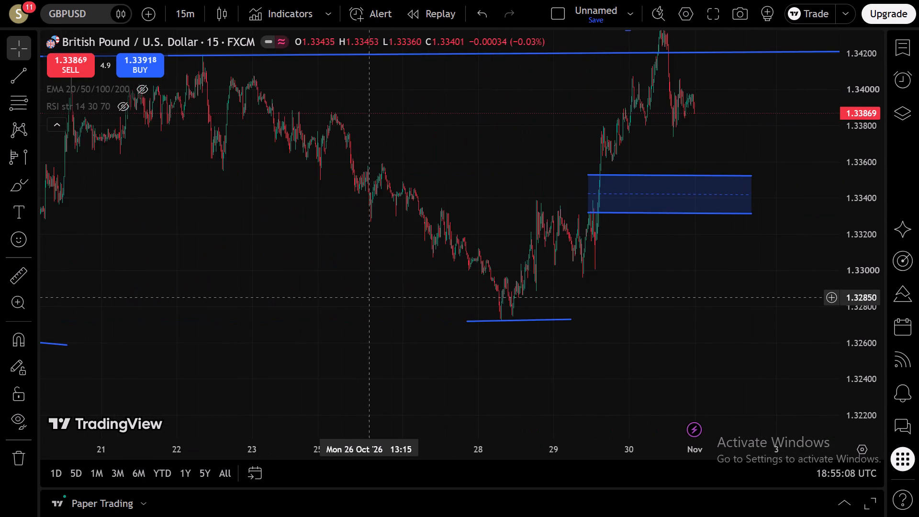
{"action": "left_click_drag", "start_coordinate": [393, 306], "coordinate": [225, 304]}
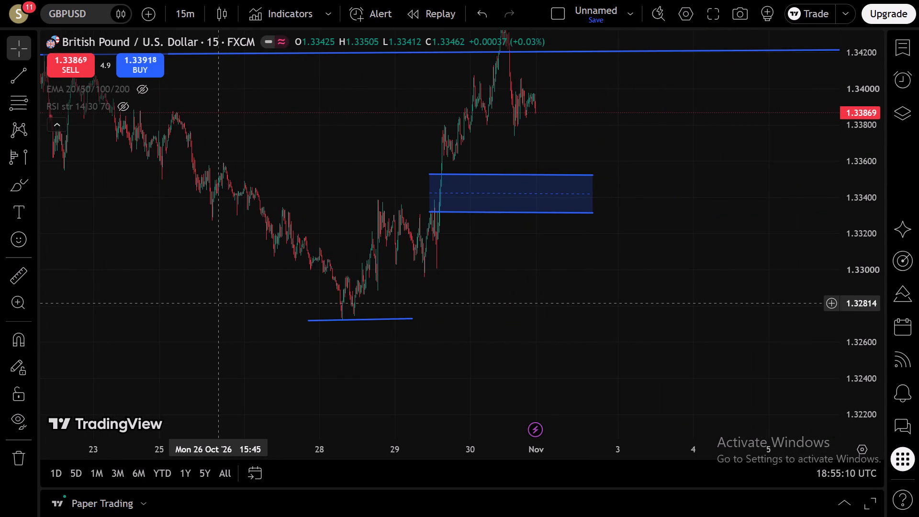
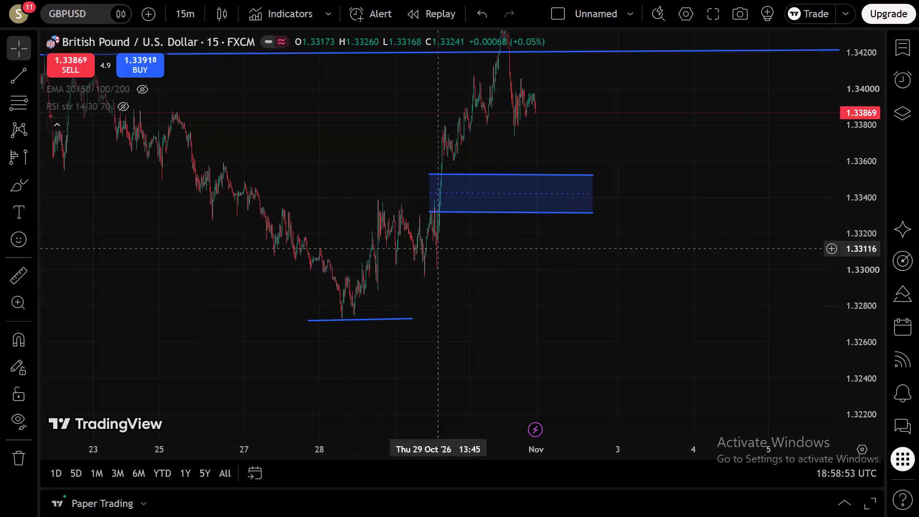
Switch the chart from GBPUSD to USDJPY, keeping the 15 minute interval.
{"action": "scroll", "coordinate": [754, 281], "scroll_direction": "down", "scroll_amount": 2}
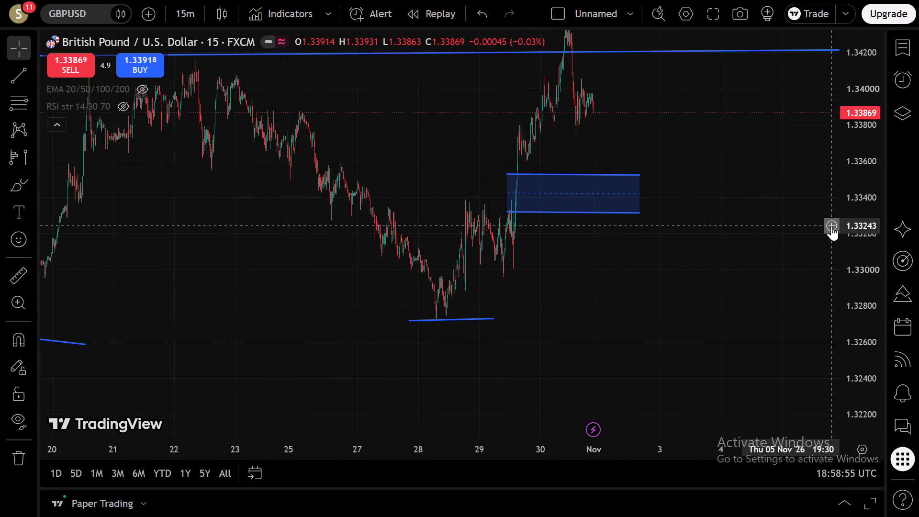
{"action": "scroll", "coordinate": [845, 235], "scroll_direction": "down", "scroll_amount": 1}
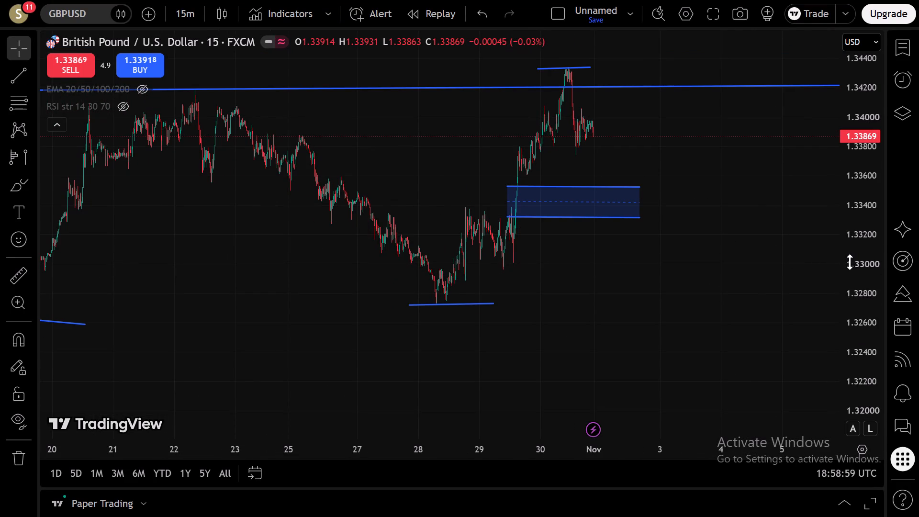
{"action": "key", "text": "space"}
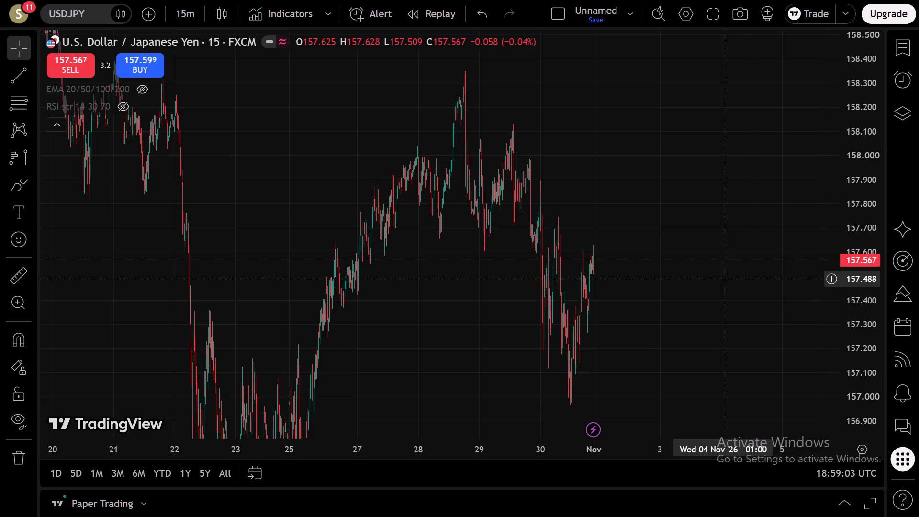
Examine the USDJPY 15 minute price action from the 23 October low to the latest candles.
{"action": "scroll", "coordinate": [867, 279], "scroll_direction": "down", "scroll_amount": 3}
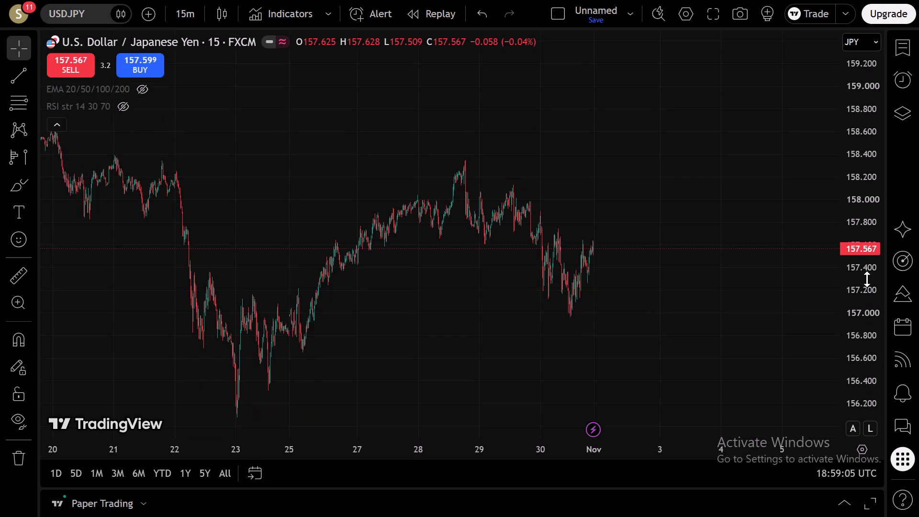
{"action": "scroll", "coordinate": [867, 279], "scroll_direction": "down", "scroll_amount": 2}
{"action": "scroll", "coordinate": [546, 308], "scroll_direction": "down", "scroll_amount": 1}
{"action": "scroll", "coordinate": [546, 308], "scroll_direction": "up", "scroll_amount": 3}
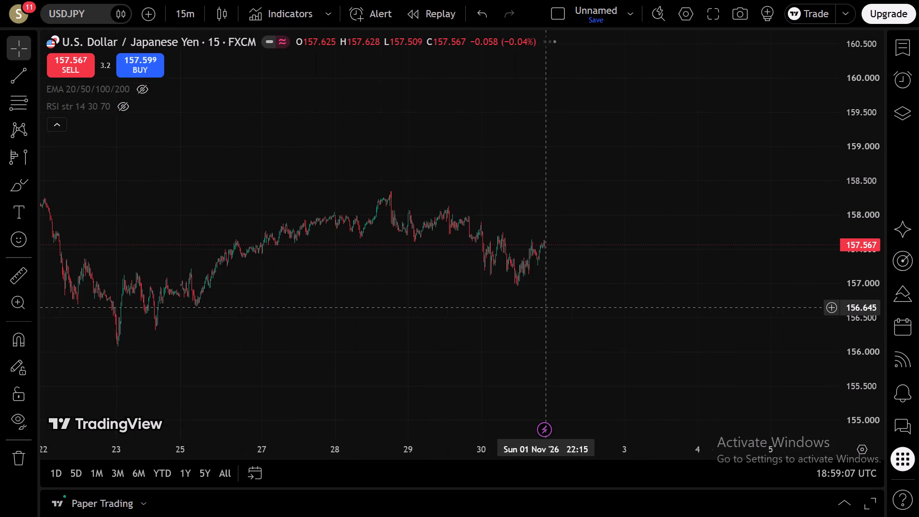
{"action": "scroll", "coordinate": [864, 321], "scroll_direction": "up", "scroll_amount": 3}
{"action": "scroll", "coordinate": [478, 358], "scroll_direction": "up", "scroll_amount": 3}
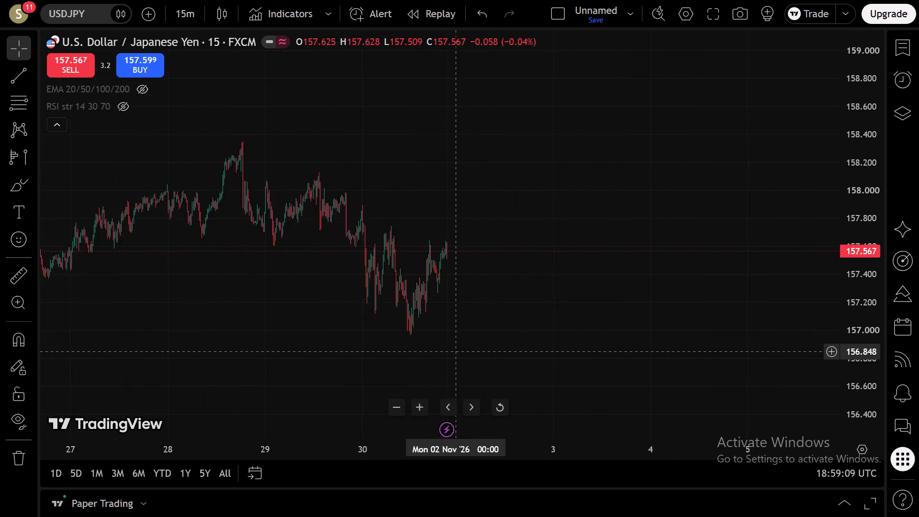
{"action": "scroll", "coordinate": [455, 351], "scroll_direction": "up", "scroll_amount": 1}
Draw a nearly level trendline just below the 23 October low, from 22 October 07:45 at about 156.06 to 25 October 21:30 at about 156.03.
{"action": "left_click_drag", "start_coordinate": [215, 286], "coordinate": [514, 267]}
{"action": "scroll", "coordinate": [563, 276], "scroll_direction": "down", "scroll_amount": 2}
{"action": "left_click_drag", "start_coordinate": [577, 360], "coordinate": [593, 178]}
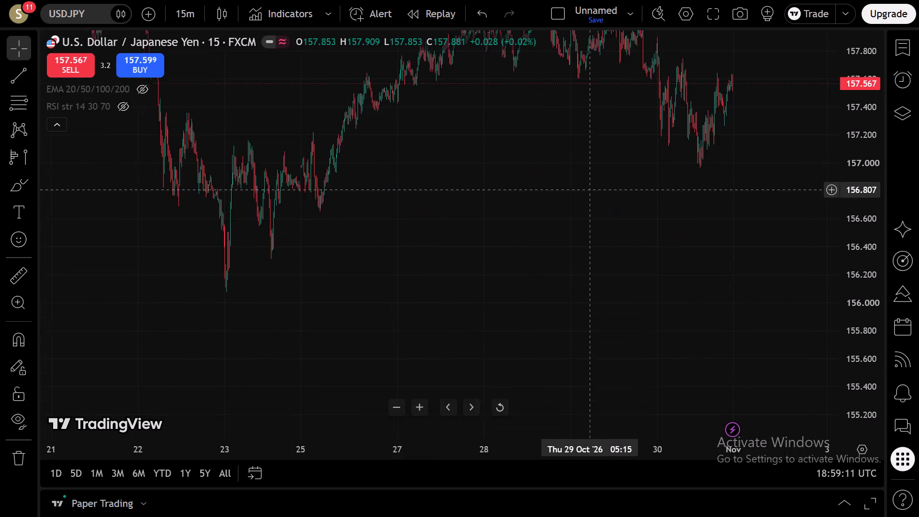
{"action": "left_click_drag", "start_coordinate": [593, 178], "coordinate": [594, 172]}
{"action": "left_click", "coordinate": [21, 69]}
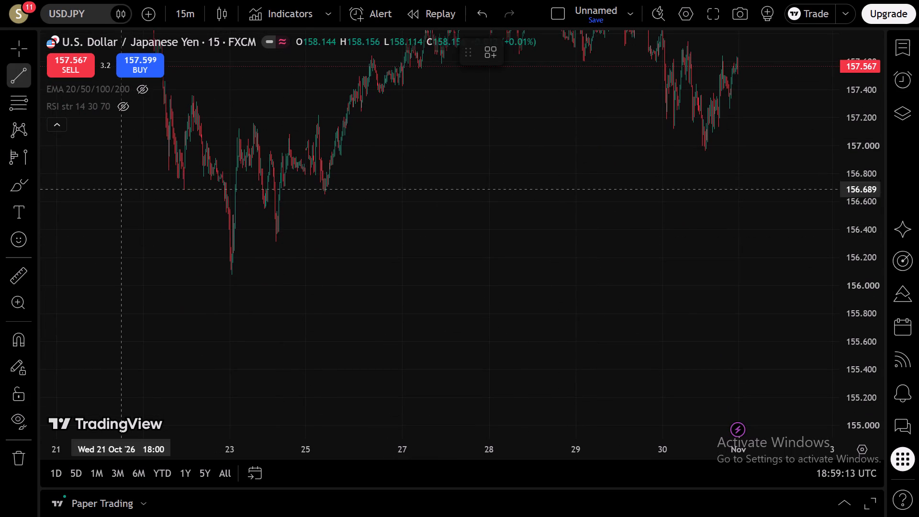
{"action": "left_click", "coordinate": [171, 278]}
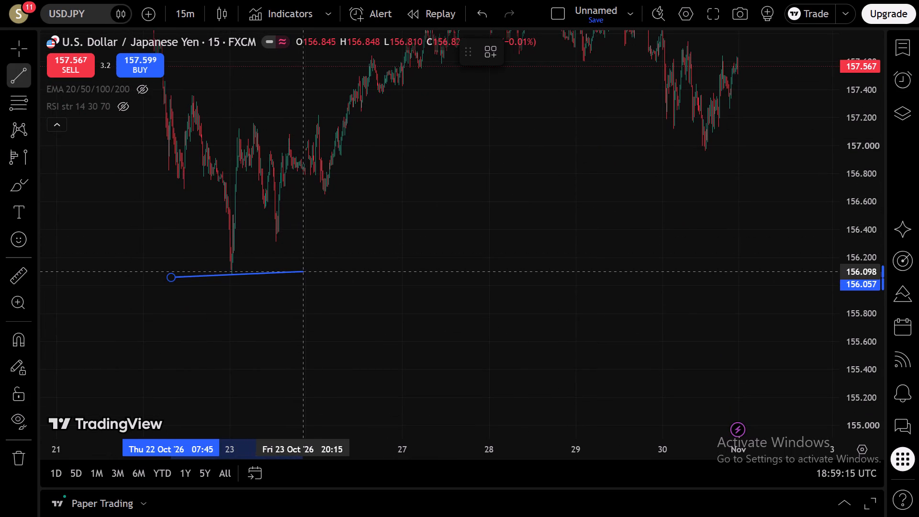
{"action": "left_click", "coordinate": [307, 281]}
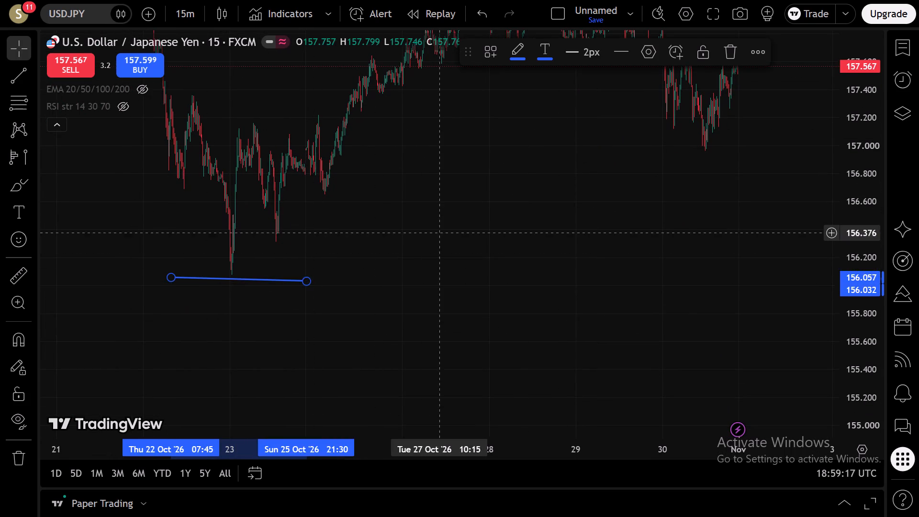
Switch the USDJPY chart to the 4 hour interval.
{"action": "left_click_drag", "start_coordinate": [443, 226], "coordinate": [406, 299]}
{"action": "scroll", "coordinate": [406, 298], "scroll_direction": "down", "scroll_amount": 2}
{"action": "left_click_drag", "start_coordinate": [443, 269], "coordinate": [389, 360]}
{"action": "left_click_drag", "start_coordinate": [475, 342], "coordinate": [408, 357]}
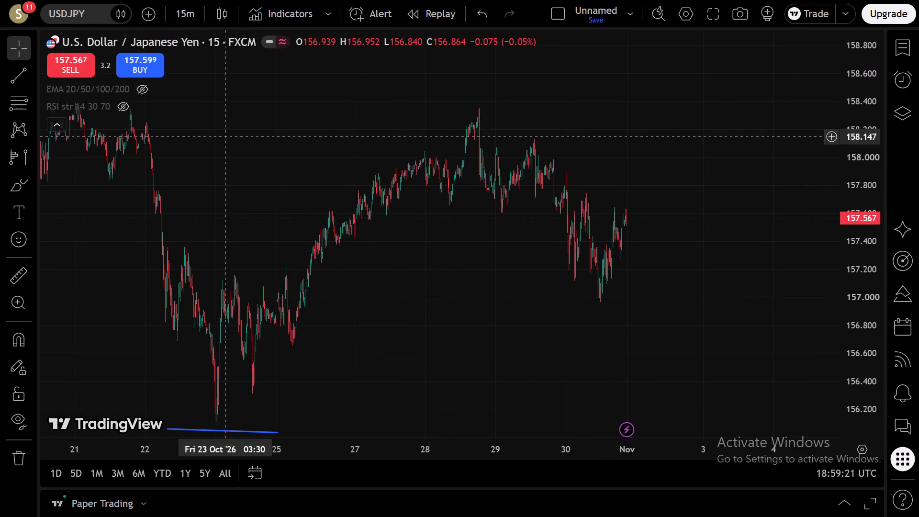
{"action": "left_click", "coordinate": [179, 11]}
{"action": "scroll", "coordinate": [215, 369], "scroll_direction": "down", "scroll_amount": 1}
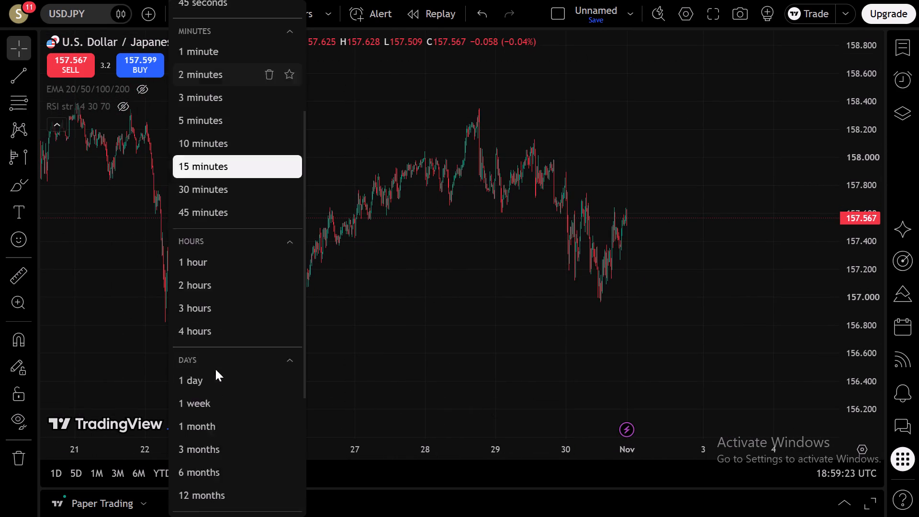
{"action": "left_click", "coordinate": [218, 261]}
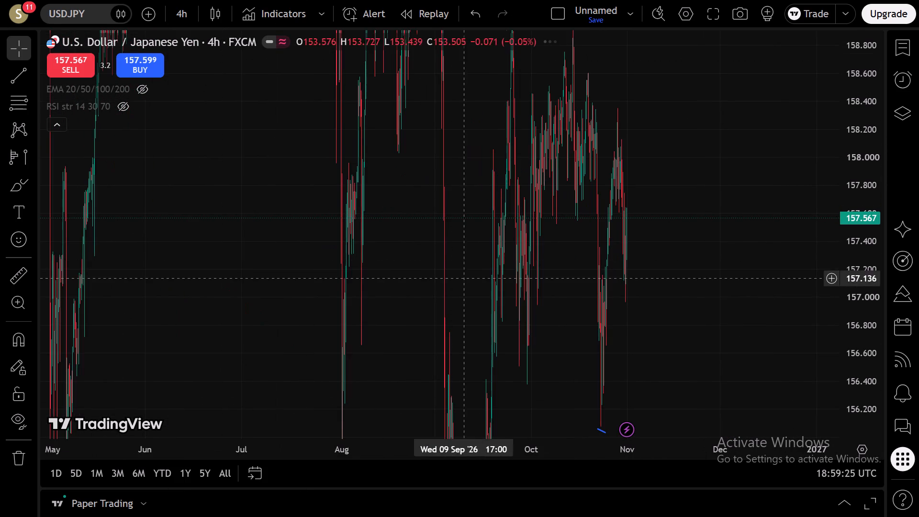
Review the wider USDJPY 4 hour swings from May to November, including the full September low.
{"action": "left_click_drag", "start_coordinate": [841, 150], "coordinate": [829, 390]}
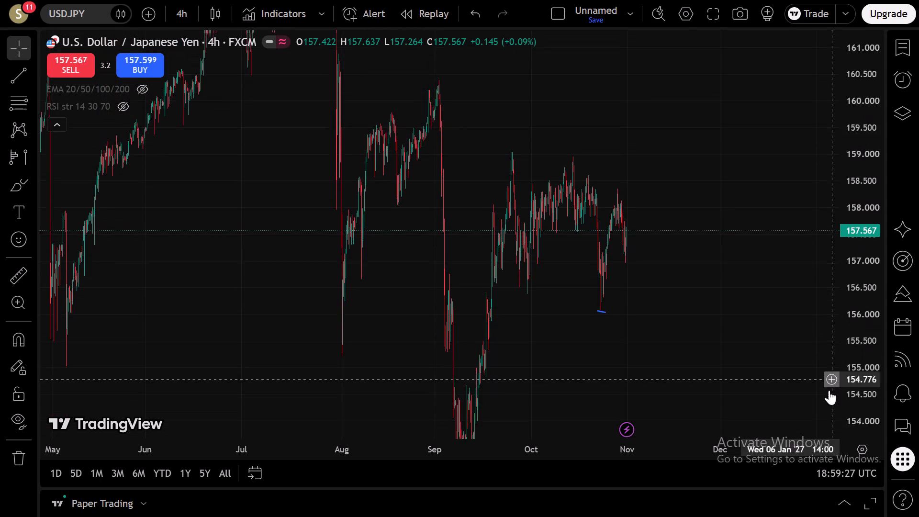
{"action": "left_click_drag", "start_coordinate": [829, 390], "coordinate": [823, 412]}
{"action": "left_click_drag", "start_coordinate": [871, 160], "coordinate": [861, 228]}
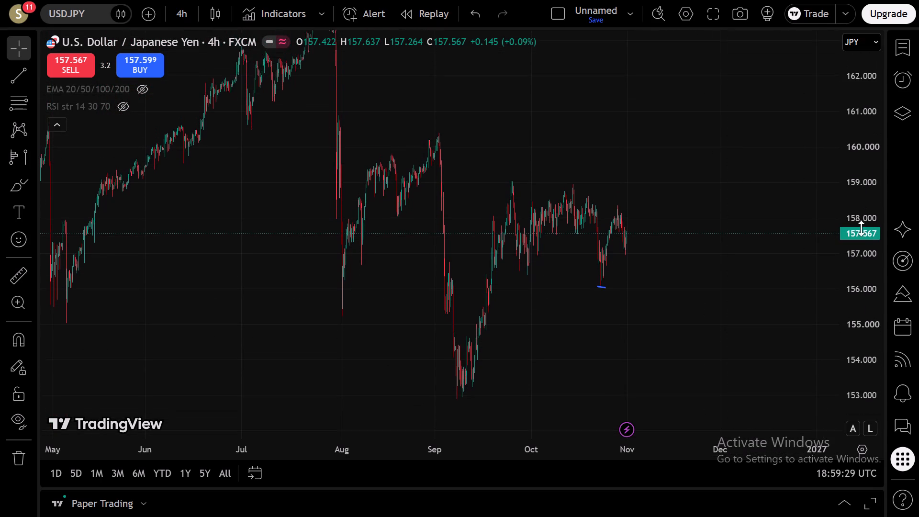
{"action": "left_click_drag", "start_coordinate": [861, 228], "coordinate": [848, 323]}
Examine the USDJPY 4 hour candles of October at close range, from the trendline under the 23 October low to the latest candle.
{"action": "scroll", "coordinate": [667, 292], "scroll_direction": "up", "scroll_amount": 5}
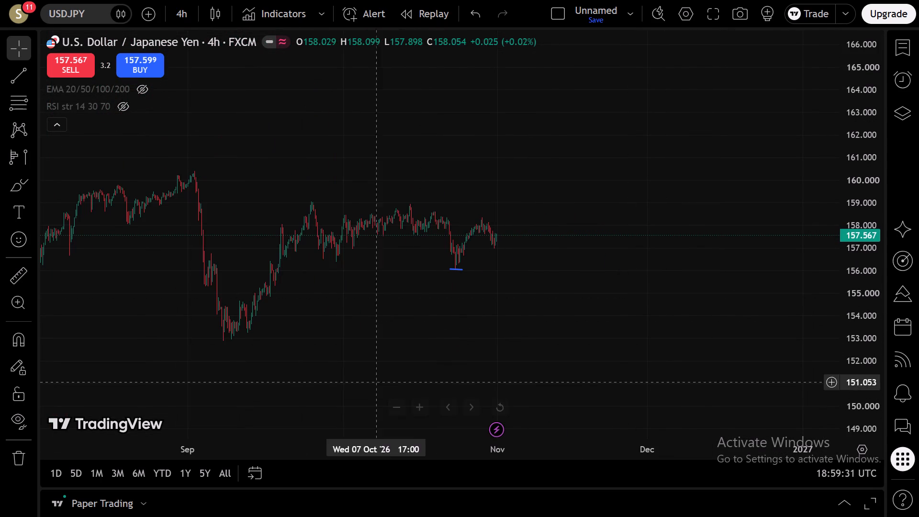
{"action": "scroll", "coordinate": [300, 324], "scroll_direction": "up", "scroll_amount": 3}
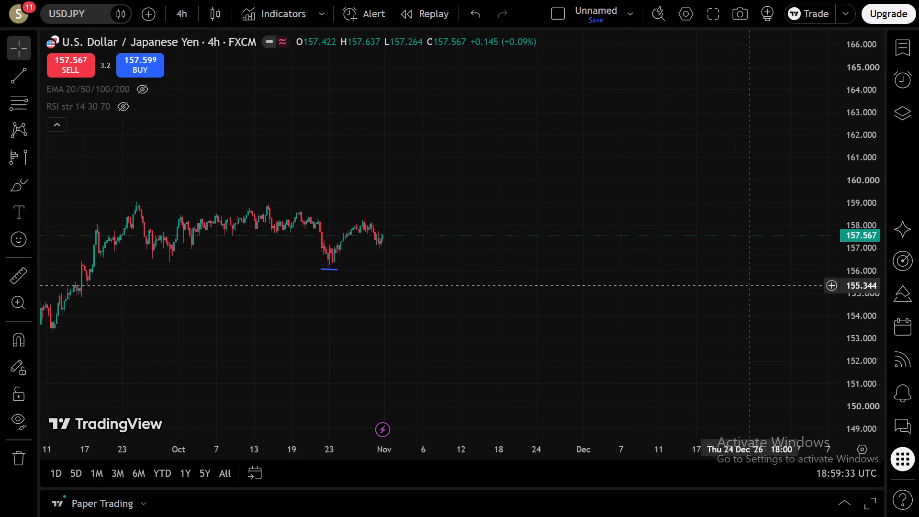
{"action": "scroll", "coordinate": [860, 276], "scroll_direction": "up", "scroll_amount": 3}
{"action": "scroll", "coordinate": [330, 296], "scroll_direction": "up", "scroll_amount": 2}
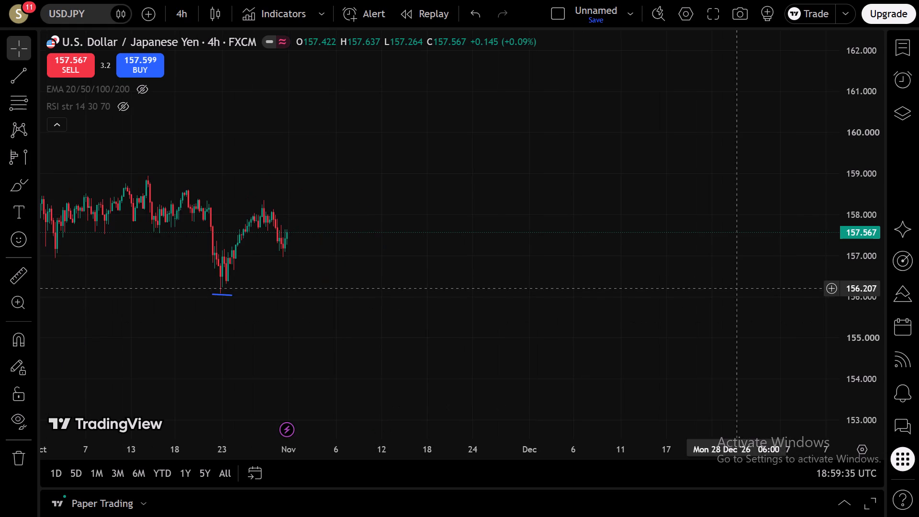
{"action": "scroll", "coordinate": [857, 292], "scroll_direction": "up", "scroll_amount": 4}
{"action": "scroll", "coordinate": [237, 380], "scroll_direction": "up", "scroll_amount": 4}
{"action": "left_click_drag", "start_coordinate": [244, 300], "coordinate": [458, 300]}
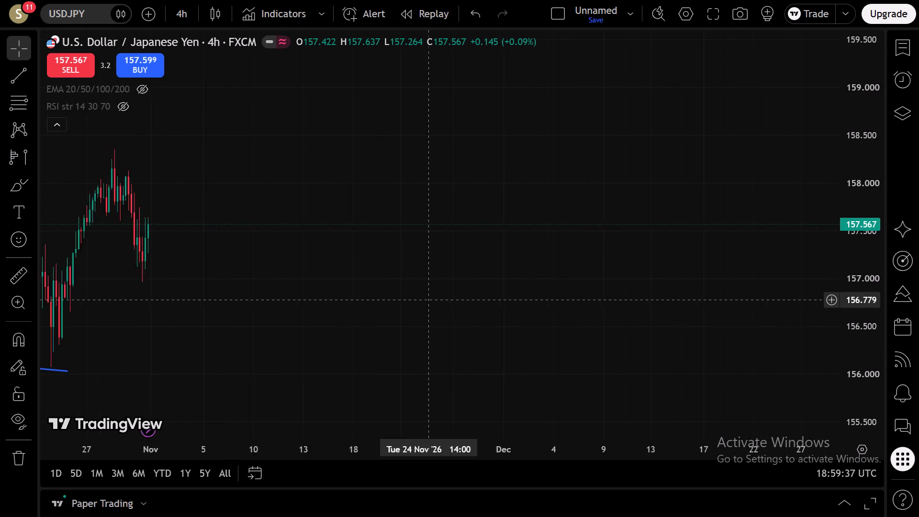
{"action": "left_click_drag", "start_coordinate": [458, 300], "coordinate": [559, 300]}
{"action": "left_click_drag", "start_coordinate": [297, 305], "coordinate": [557, 313]}
{"action": "scroll", "coordinate": [567, 315], "scroll_direction": "up", "scroll_amount": 3}
{"action": "left_click_drag", "start_coordinate": [451, 323], "coordinate": [557, 320]}
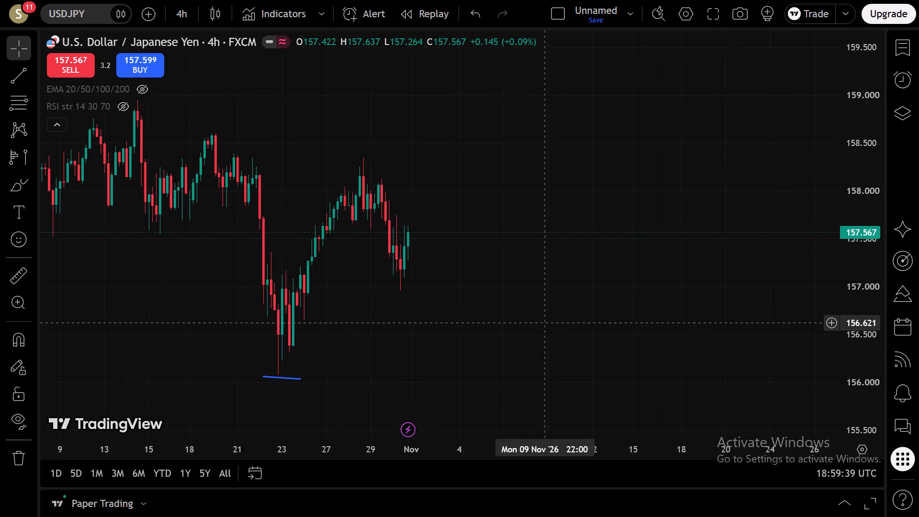
{"action": "left_click_drag", "start_coordinate": [557, 320], "coordinate": [563, 318]}
{"action": "scroll", "coordinate": [850, 258], "scroll_direction": "up", "scroll_amount": 2}
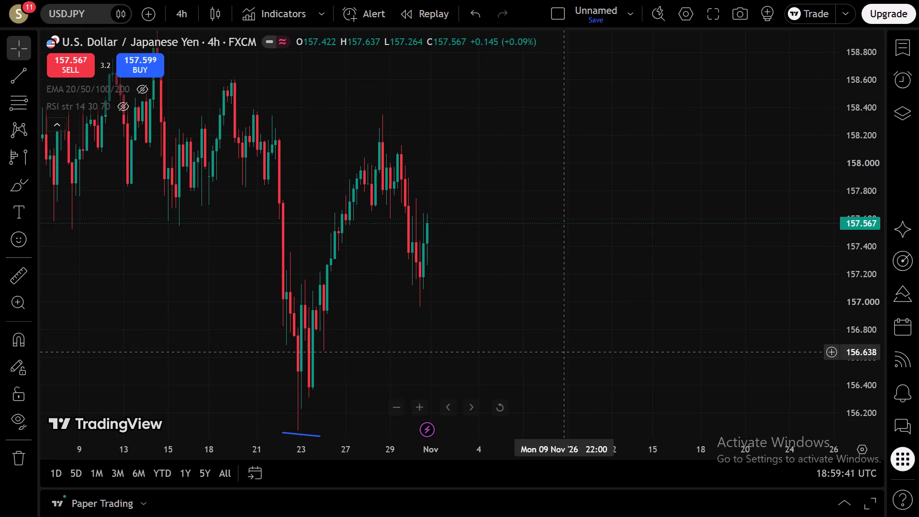
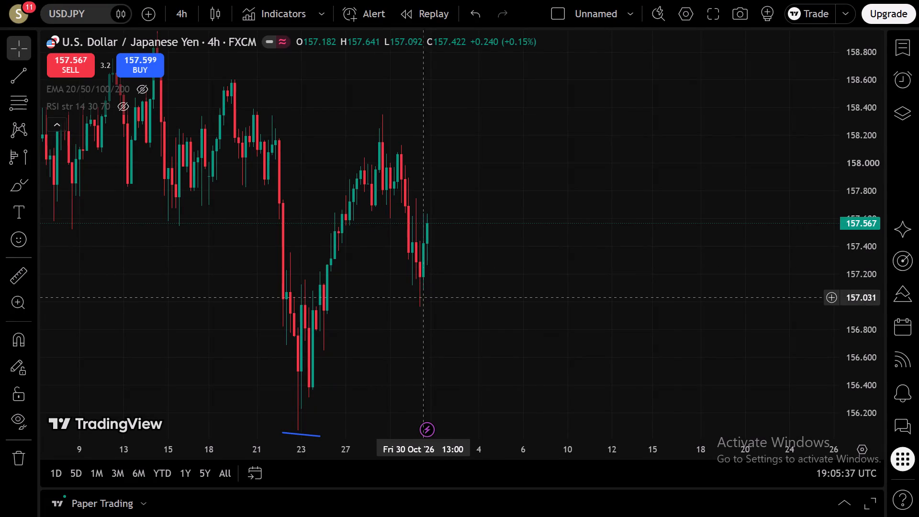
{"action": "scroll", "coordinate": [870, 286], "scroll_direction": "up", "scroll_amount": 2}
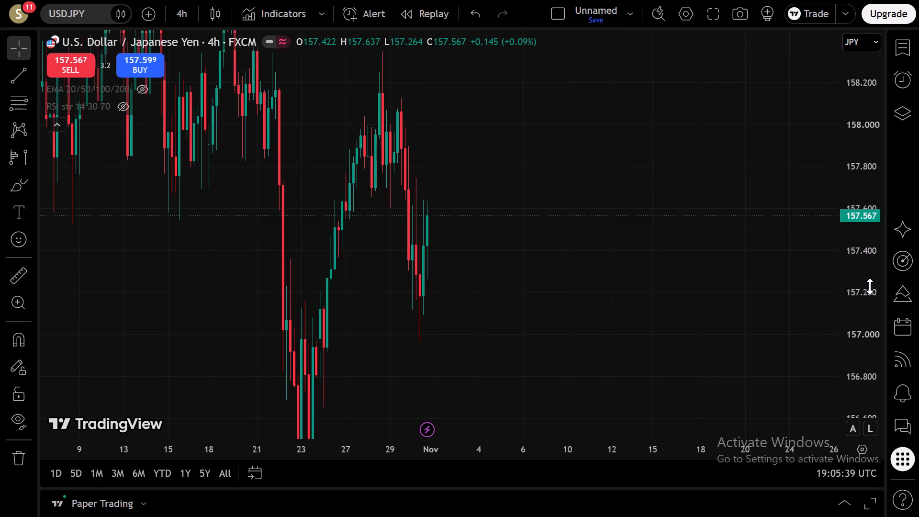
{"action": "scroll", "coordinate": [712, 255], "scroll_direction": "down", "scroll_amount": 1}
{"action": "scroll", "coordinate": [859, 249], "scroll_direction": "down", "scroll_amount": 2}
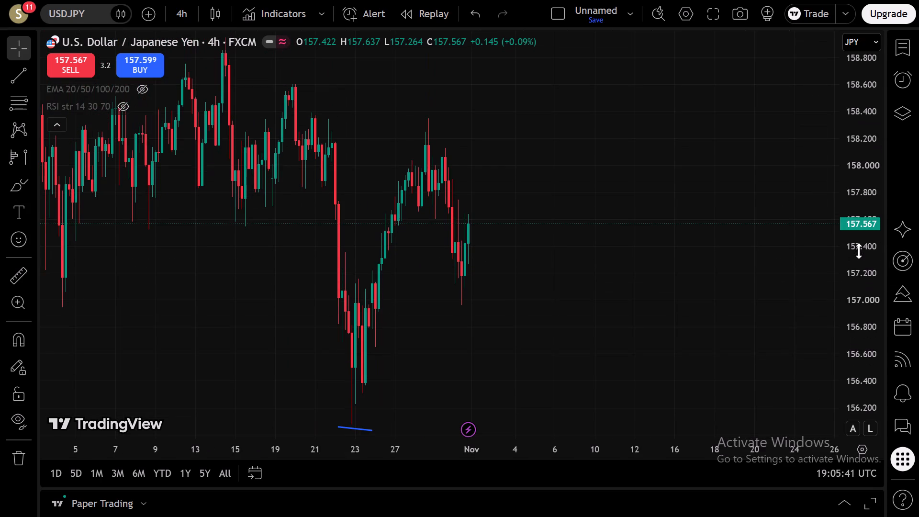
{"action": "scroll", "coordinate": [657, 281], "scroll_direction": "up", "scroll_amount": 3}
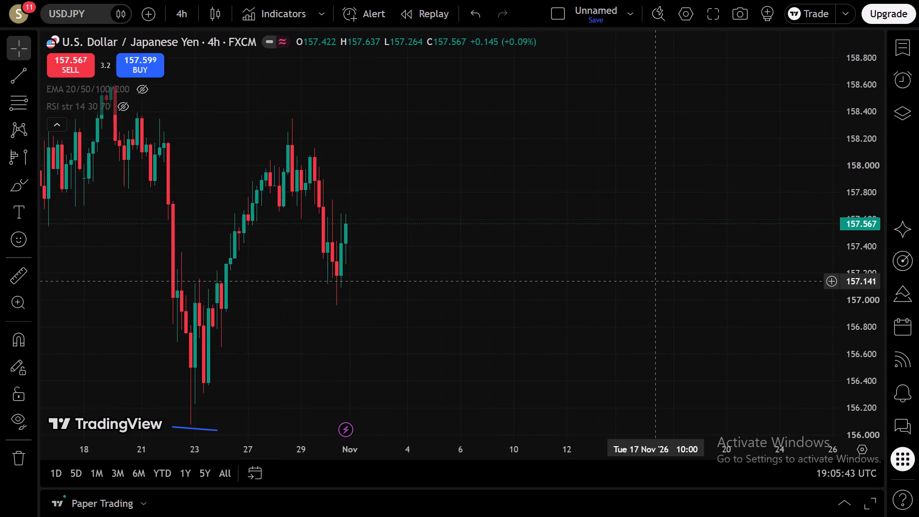
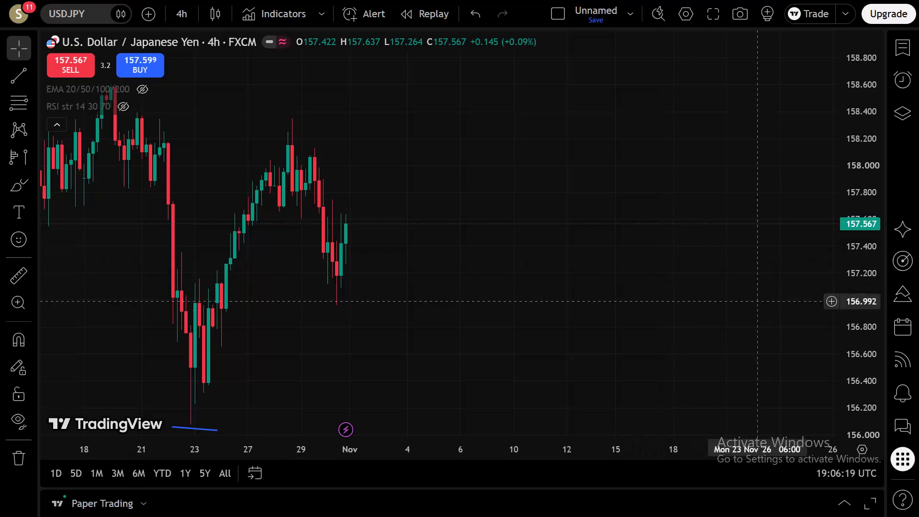
Examine the USDJPY 4-hour candles from mid-October to the start of November, including the late October swings.
{"action": "scroll", "coordinate": [852, 327], "scroll_direction": "up", "scroll_amount": 1}
{"action": "scroll", "coordinate": [852, 327], "scroll_direction": "down", "scroll_amount": 1}
{"action": "scroll", "coordinate": [641, 300], "scroll_direction": "up", "scroll_amount": 1}
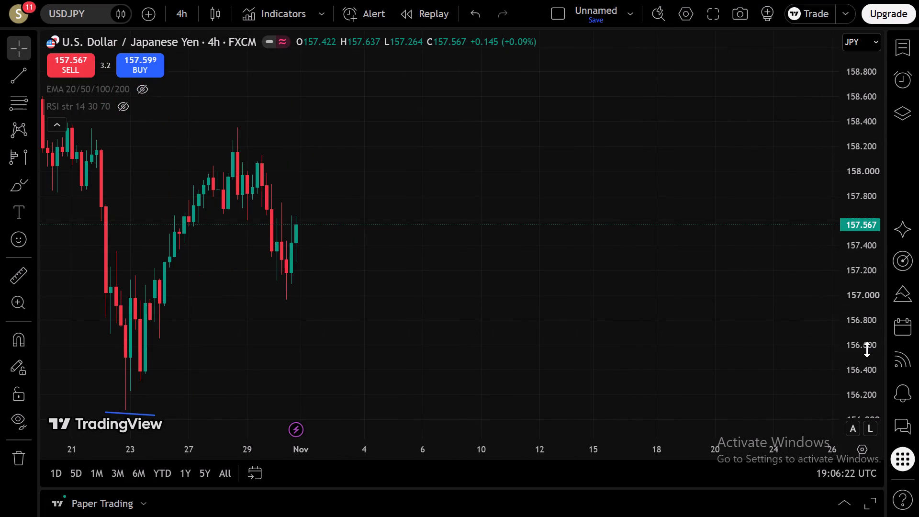
{"action": "scroll", "coordinate": [867, 349], "scroll_direction": "up", "scroll_amount": 1}
{"action": "scroll", "coordinate": [675, 315], "scroll_direction": "up", "scroll_amount": 1}
{"action": "scroll", "coordinate": [471, 290], "scroll_direction": "up", "scroll_amount": 2}
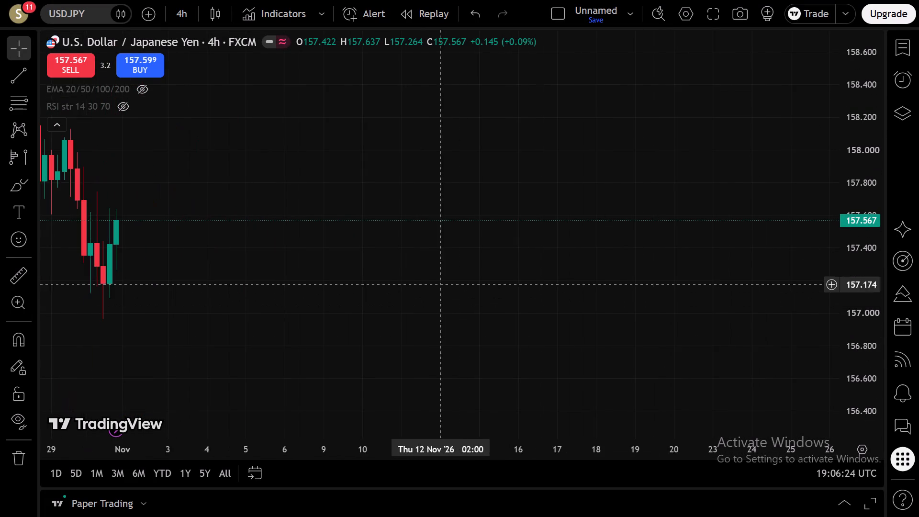
{"action": "left_click_drag", "start_coordinate": [314, 254], "coordinate": [663, 274]}
{"action": "scroll", "coordinate": [663, 274], "scroll_direction": "down", "scroll_amount": 1}
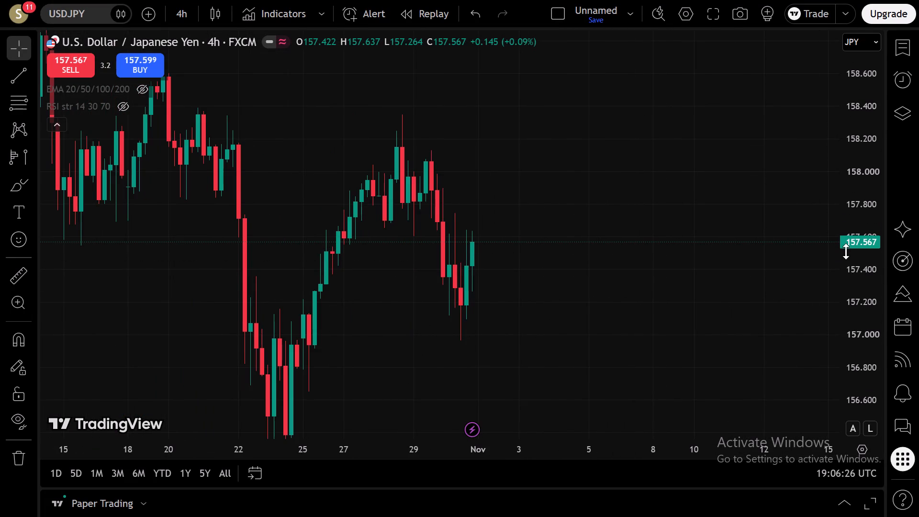
{"action": "scroll", "coordinate": [846, 252], "scroll_direction": "down", "scroll_amount": 1}
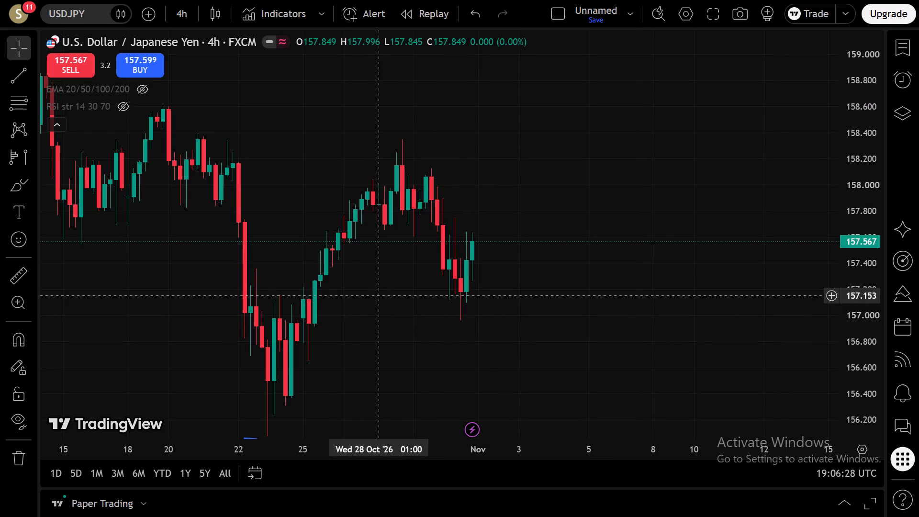
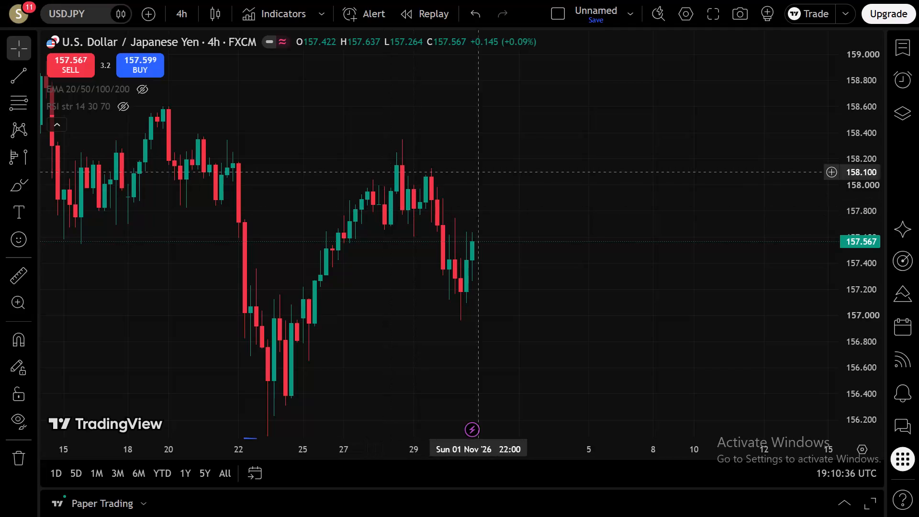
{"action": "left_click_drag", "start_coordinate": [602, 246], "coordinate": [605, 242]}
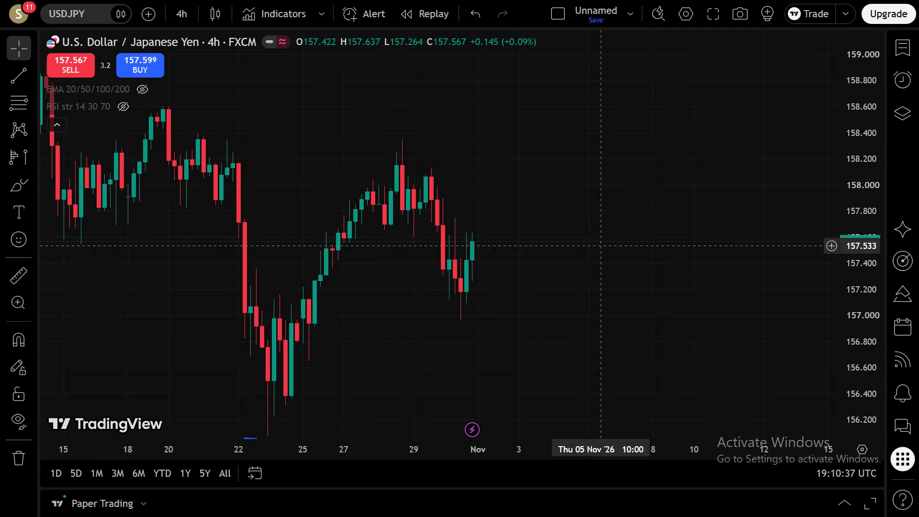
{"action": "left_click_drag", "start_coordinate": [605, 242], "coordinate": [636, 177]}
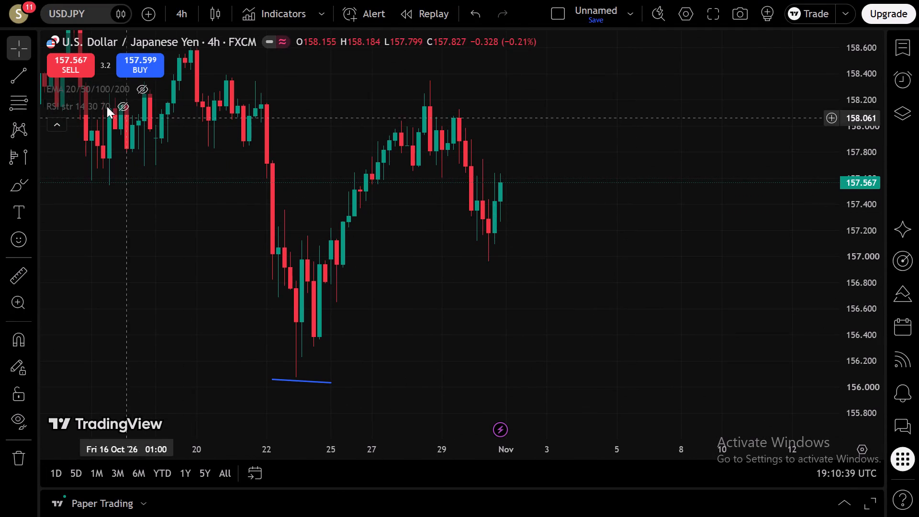
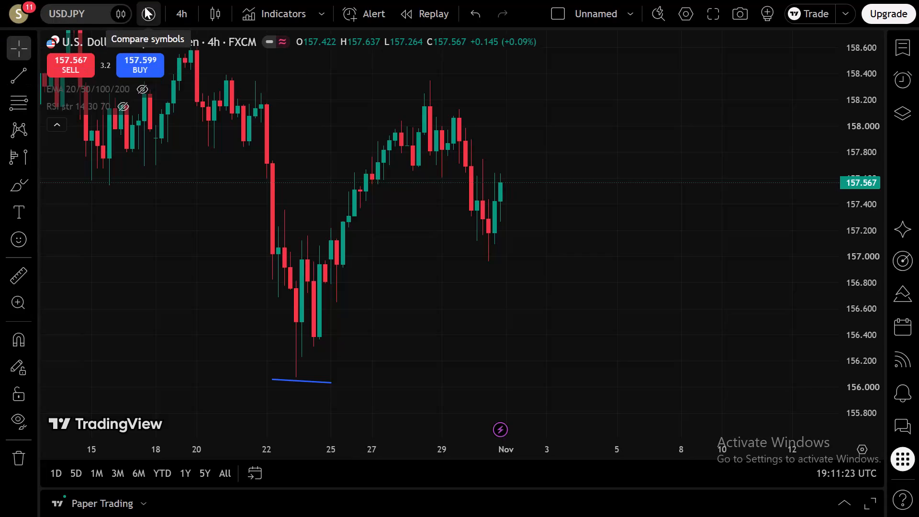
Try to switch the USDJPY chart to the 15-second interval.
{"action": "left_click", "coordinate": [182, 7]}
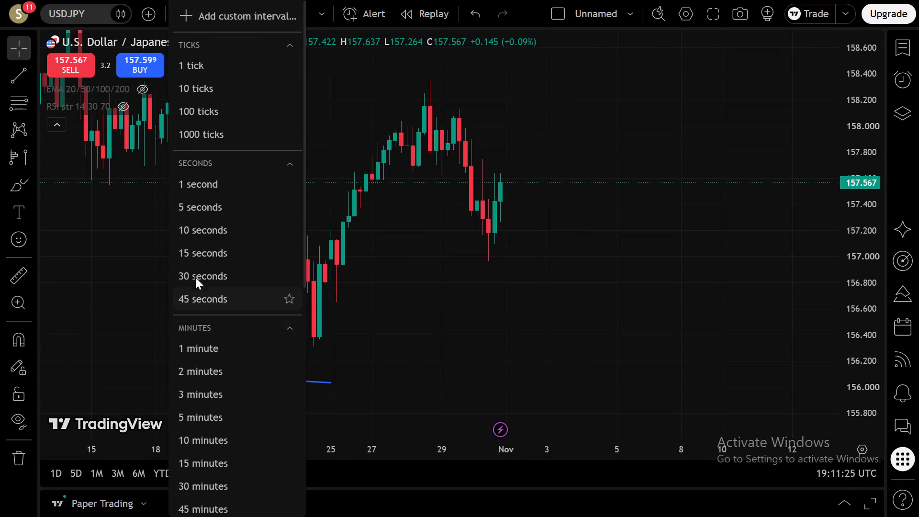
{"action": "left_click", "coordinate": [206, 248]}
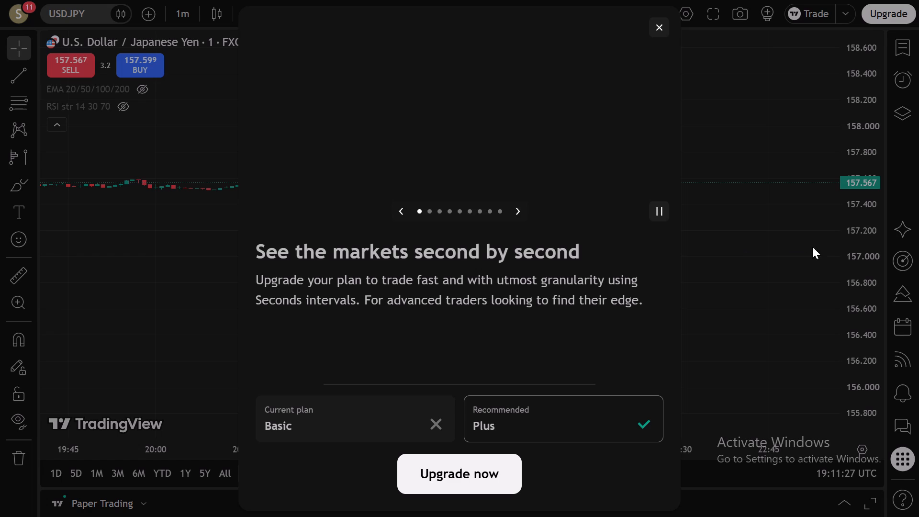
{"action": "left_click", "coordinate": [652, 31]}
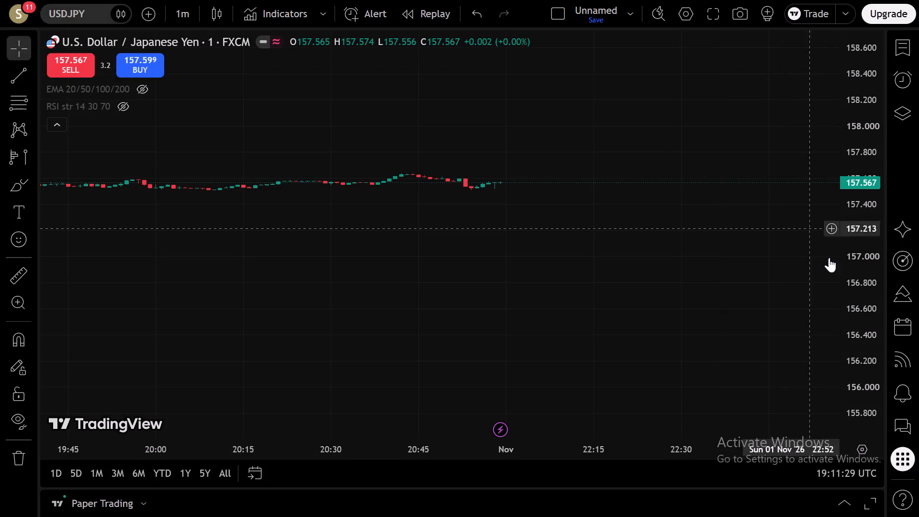
Examine the USDJPY price action of the evening of 30 October on the 1-minute chart.
{"action": "scroll", "coordinate": [848, 289], "scroll_direction": "up", "scroll_amount": 5}
{"action": "scroll", "coordinate": [503, 218], "scroll_direction": "down", "scroll_amount": 4}
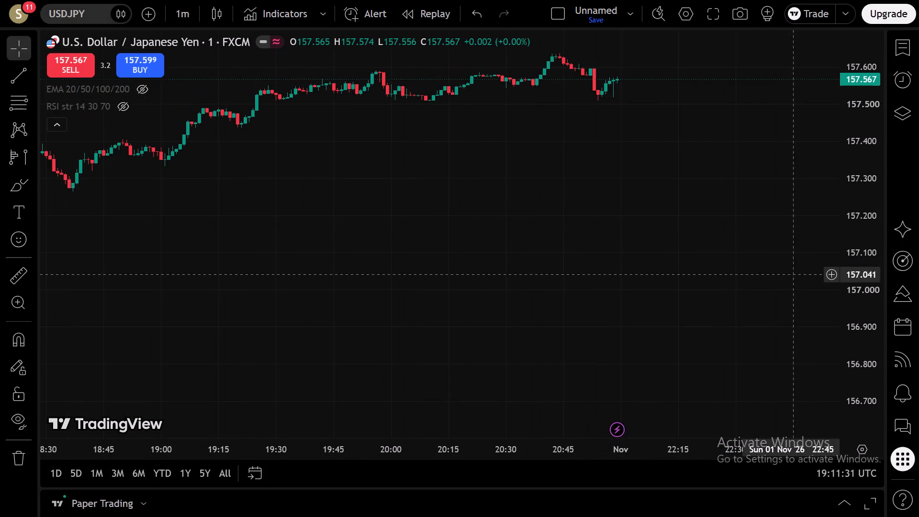
{"action": "scroll", "coordinate": [863, 276], "scroll_direction": "up", "scroll_amount": 3}
{"action": "scroll", "coordinate": [435, 200], "scroll_direction": "down", "scroll_amount": 2}
{"action": "left_click_drag", "start_coordinate": [415, 160], "coordinate": [421, 239]}
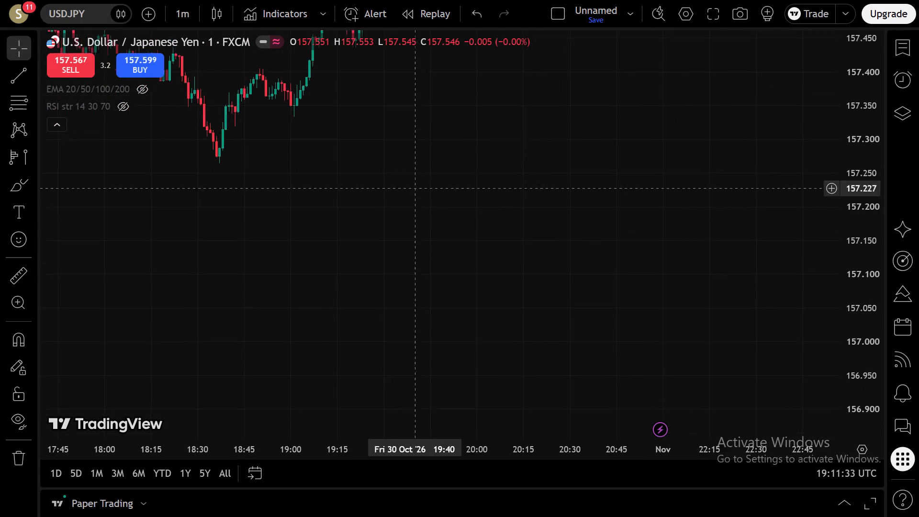
{"action": "left_click_drag", "start_coordinate": [421, 239], "coordinate": [422, 373]}
{"action": "left_click_drag", "start_coordinate": [411, 244], "coordinate": [486, 352]}
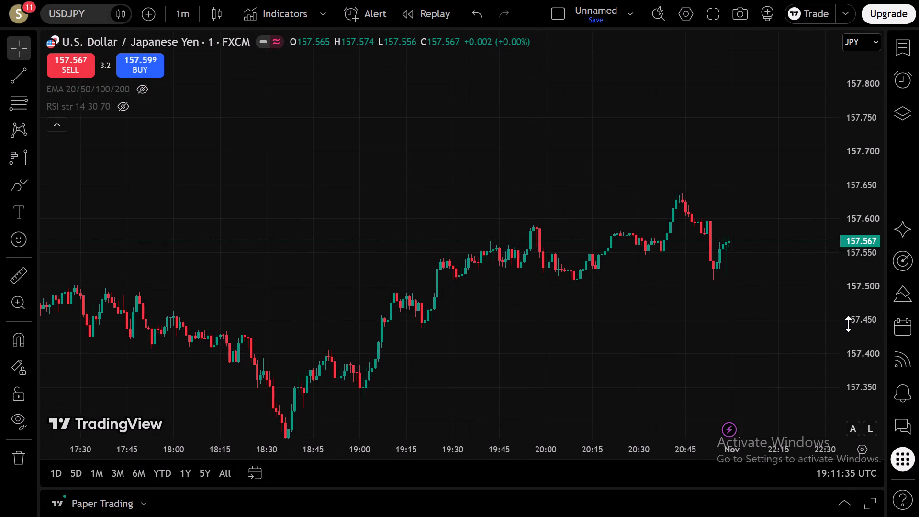
{"action": "scroll", "coordinate": [848, 324], "scroll_direction": "up", "scroll_amount": 2}
{"action": "left_click_drag", "start_coordinate": [609, 327], "coordinate": [504, 236]}
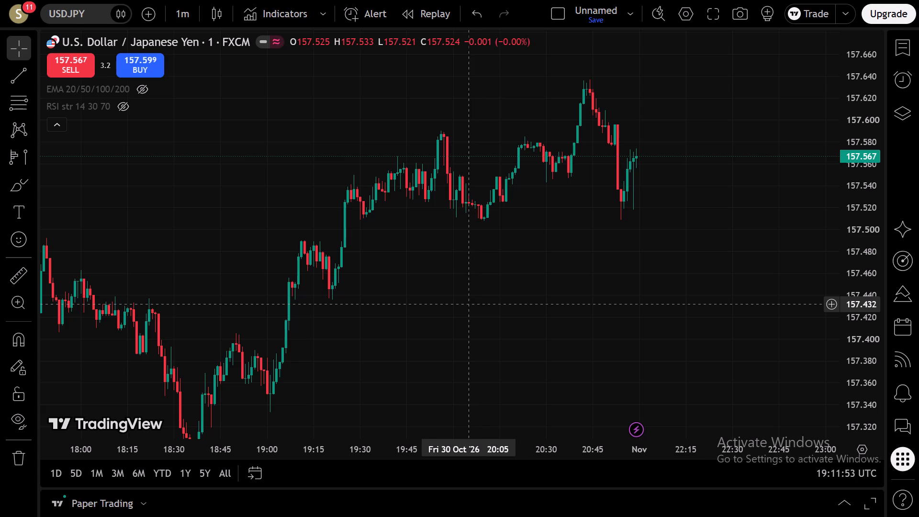
{"action": "left_click_drag", "start_coordinate": [466, 304], "coordinate": [322, 352]}
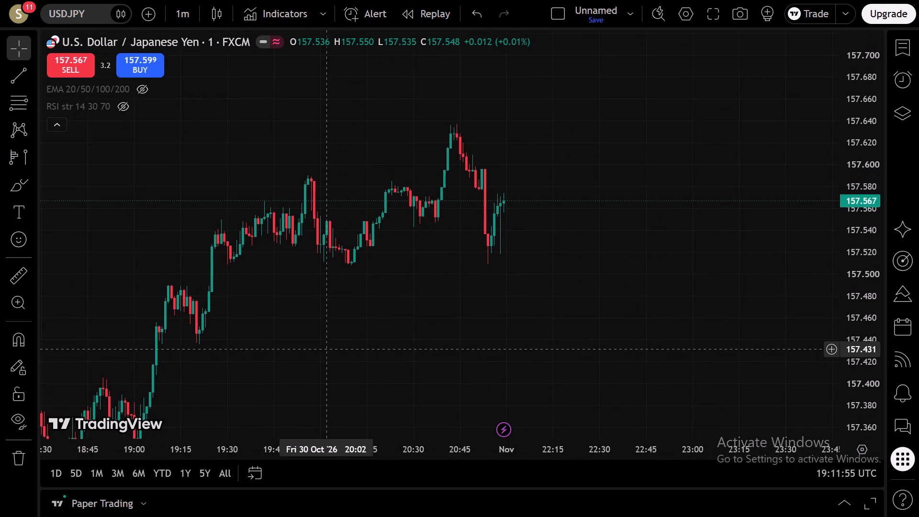
{"action": "left_click_drag", "start_coordinate": [322, 352], "coordinate": [148, 392]}
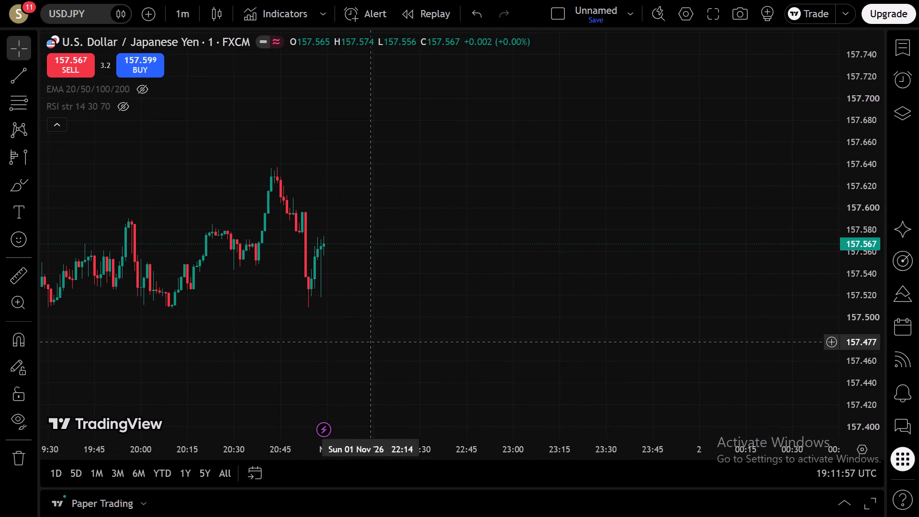
{"action": "left_click_drag", "start_coordinate": [447, 328], "coordinate": [490, 418]}
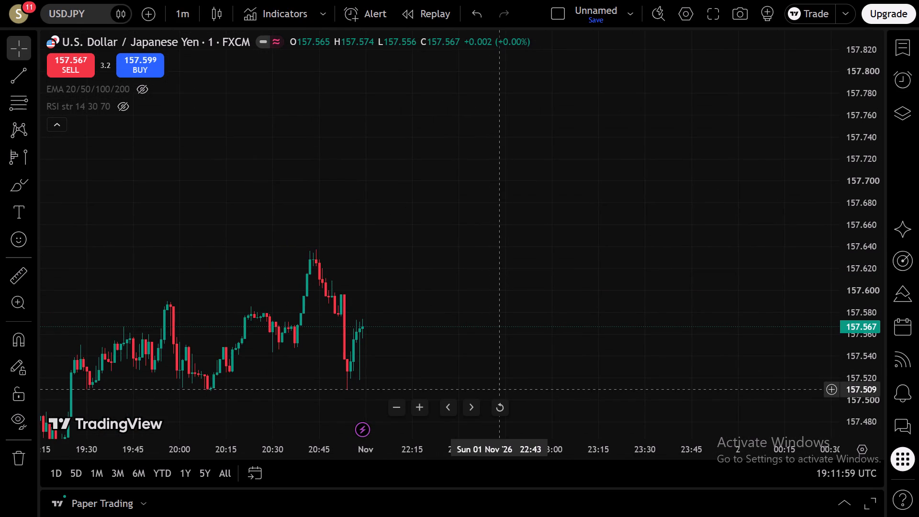
{"action": "left_click_drag", "start_coordinate": [500, 390], "coordinate": [561, 347]}
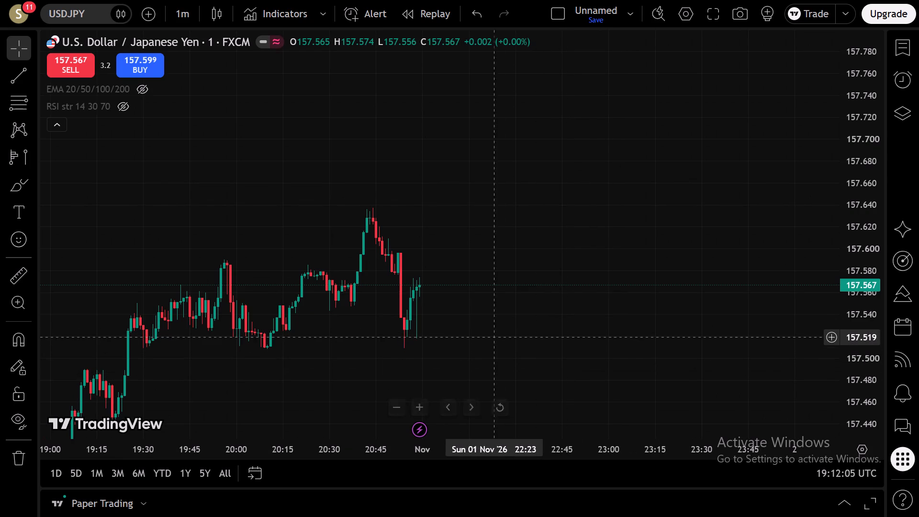
Switch USDJPY to the 15-minute interval and examine the price swings of 29 and 30 October.
{"action": "left_click", "coordinate": [189, 19]}
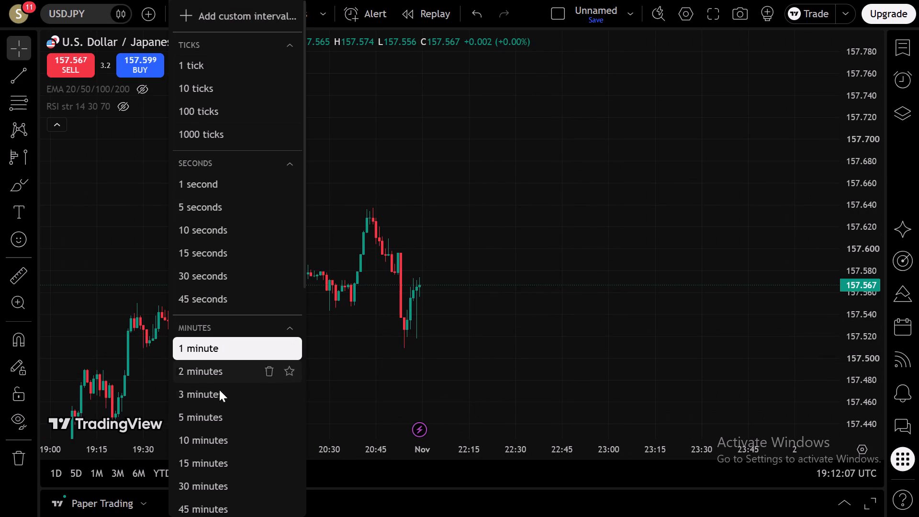
{"action": "left_click", "coordinate": [212, 453]}
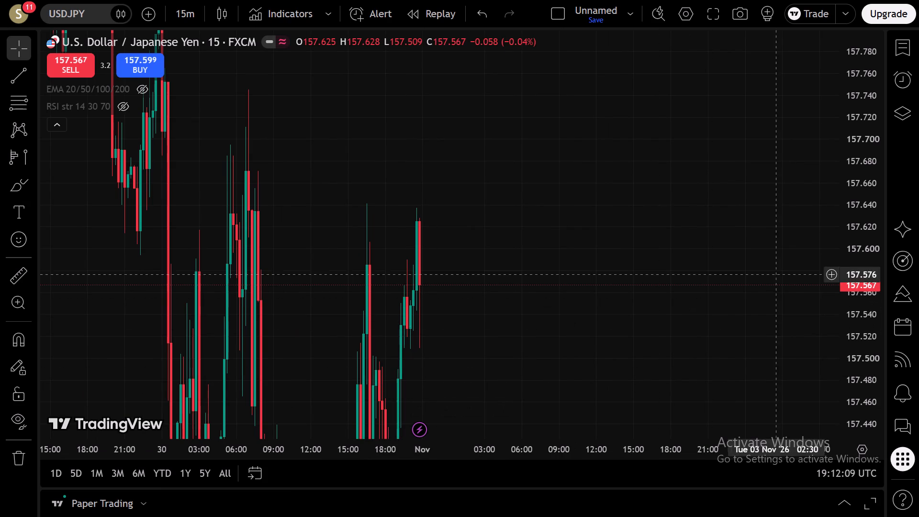
{"action": "scroll", "coordinate": [871, 241], "scroll_direction": "down", "scroll_amount": 5}
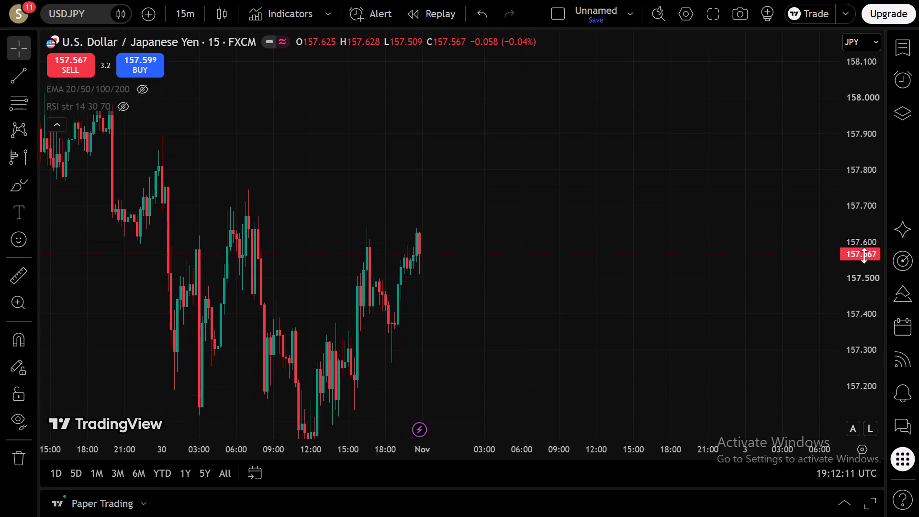
{"action": "scroll", "coordinate": [661, 284], "scroll_direction": "up", "scroll_amount": 1}
{"action": "scroll", "coordinate": [848, 305], "scroll_direction": "down", "scroll_amount": 1}
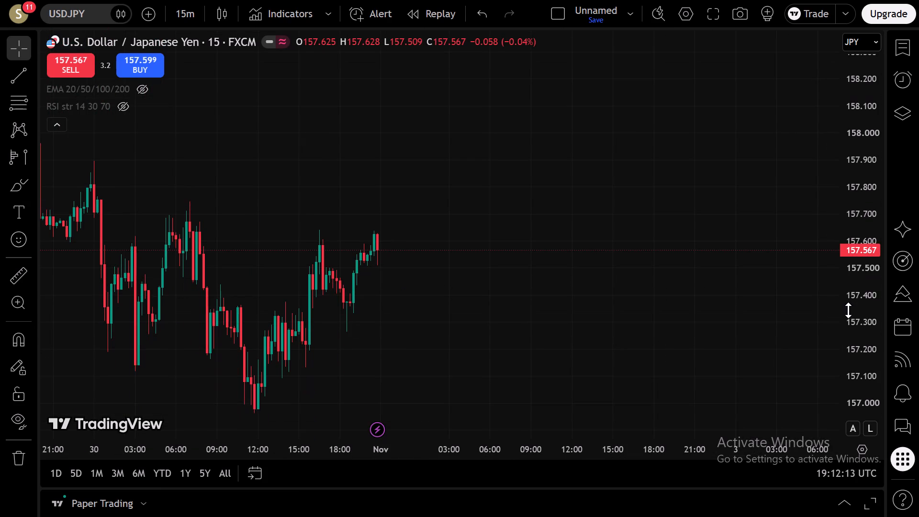
{"action": "scroll", "coordinate": [848, 311], "scroll_direction": "down", "scroll_amount": 1}
{"action": "scroll", "coordinate": [521, 326], "scroll_direction": "up", "scroll_amount": 2}
{"action": "left_click_drag", "start_coordinate": [337, 318], "coordinate": [620, 307]}
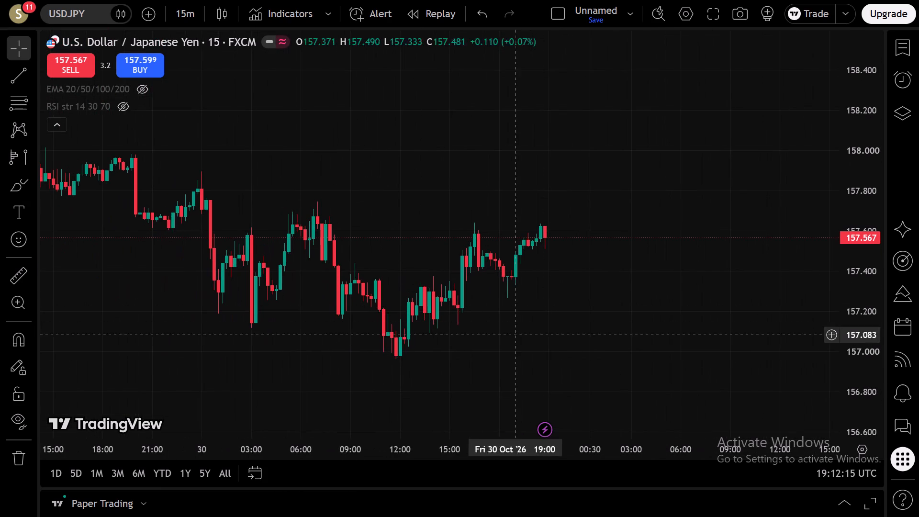
{"action": "scroll", "coordinate": [288, 347], "scroll_direction": "up", "scroll_amount": 1}
{"action": "left_click_drag", "start_coordinate": [186, 309], "coordinate": [411, 410]}
{"action": "left_click_drag", "start_coordinate": [493, 404], "coordinate": [495, 363]}
{"action": "left_click_drag", "start_coordinate": [495, 363], "coordinate": [426, 296]}
{"action": "left_click_drag", "start_coordinate": [381, 314], "coordinate": [332, 343]}
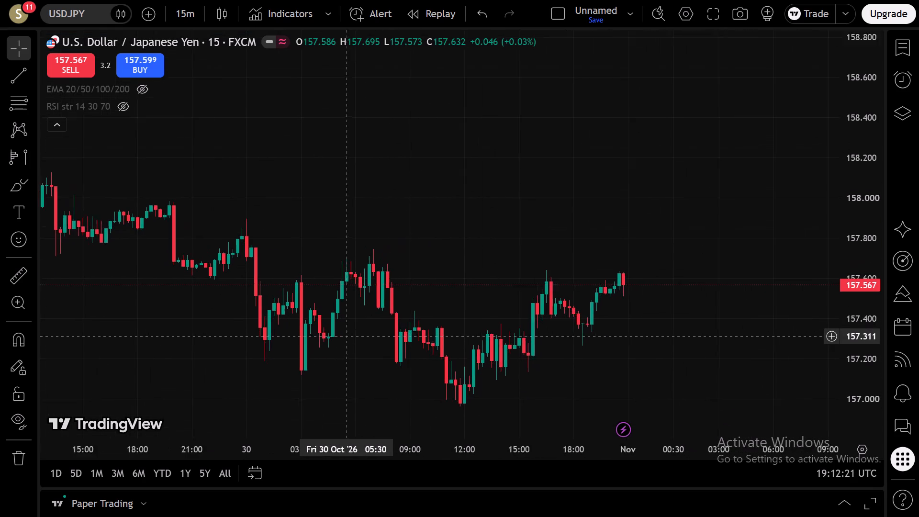
{"action": "left_click_drag", "start_coordinate": [332, 343], "coordinate": [302, 361]}
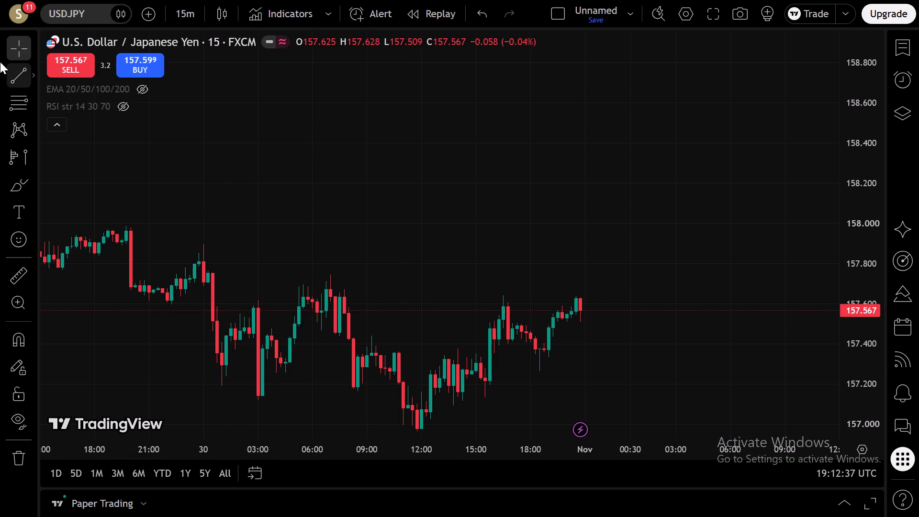
Place a Long position on the chart at 30 October 06:45 with its entry at about 157.580.
{"action": "left_click", "coordinate": [29, 101]}
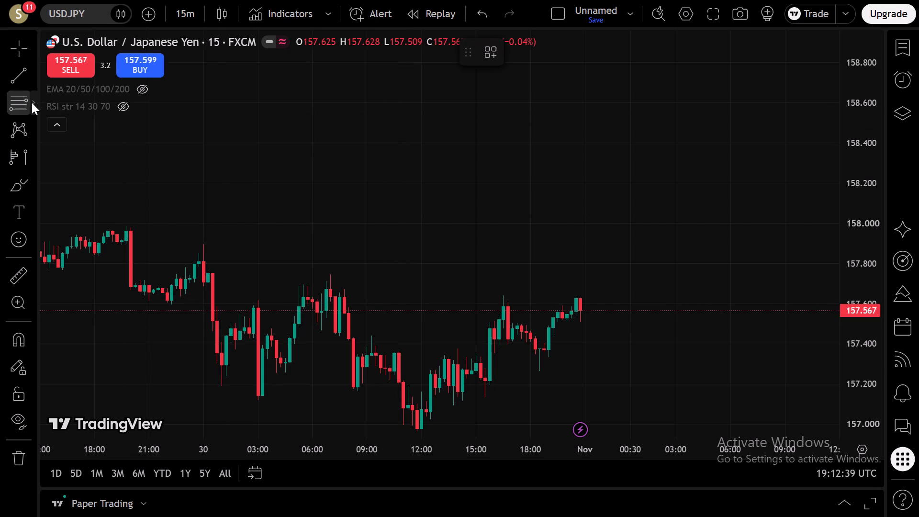
{"action": "left_click", "coordinate": [32, 102]}
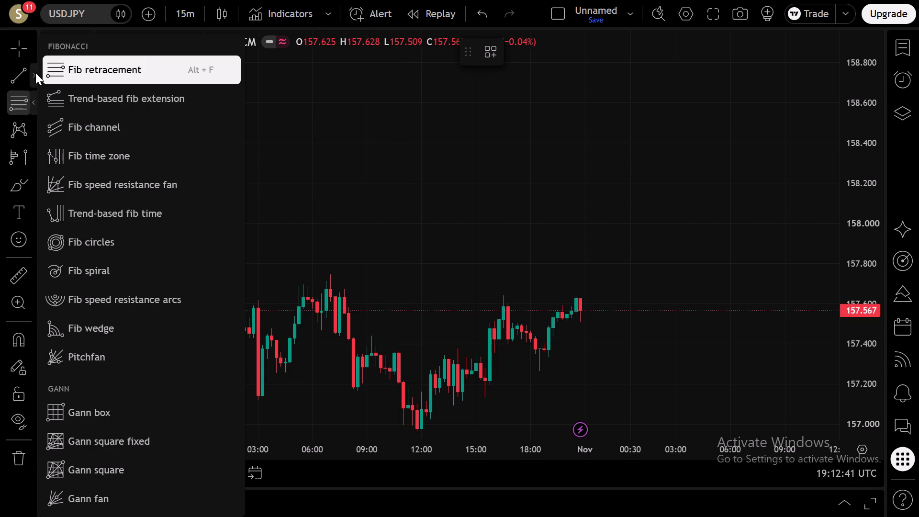
{"action": "left_click", "coordinate": [31, 126]}
{"action": "left_click", "coordinate": [32, 155]}
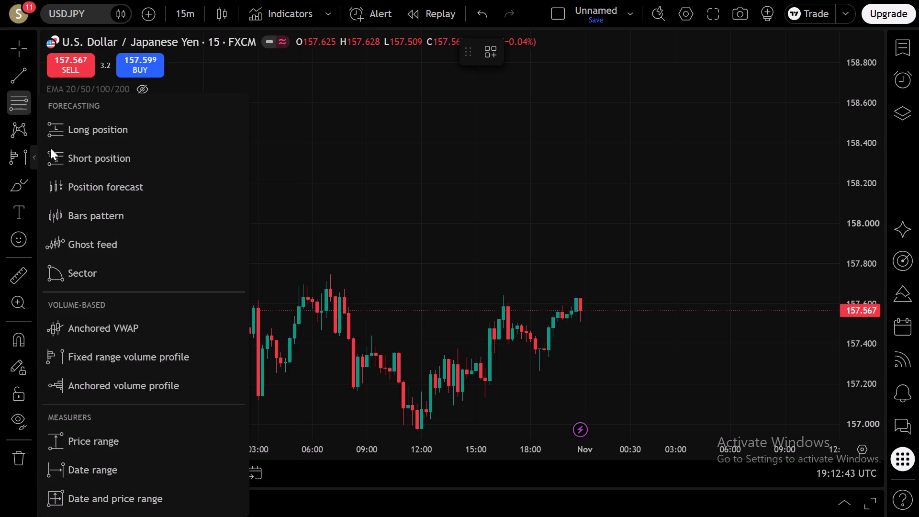
{"action": "left_click", "coordinate": [81, 131]}
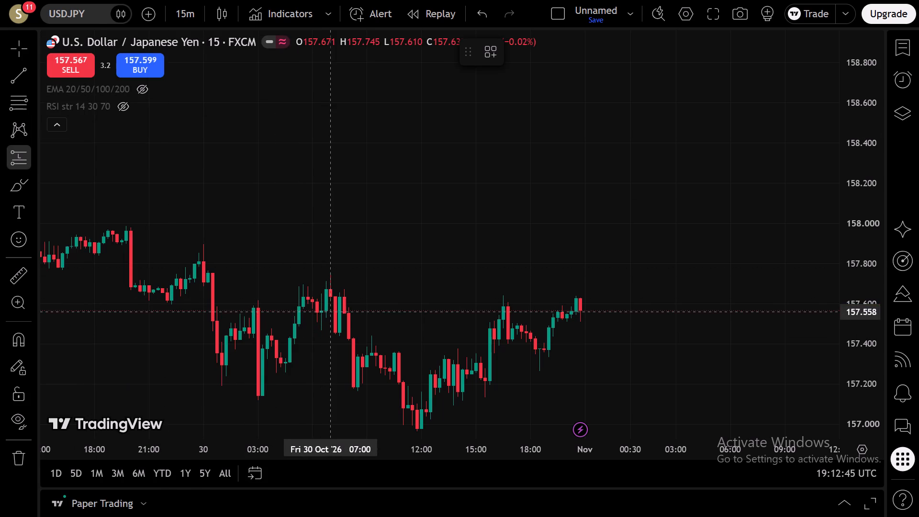
{"action": "left_click", "coordinate": [325, 307]}
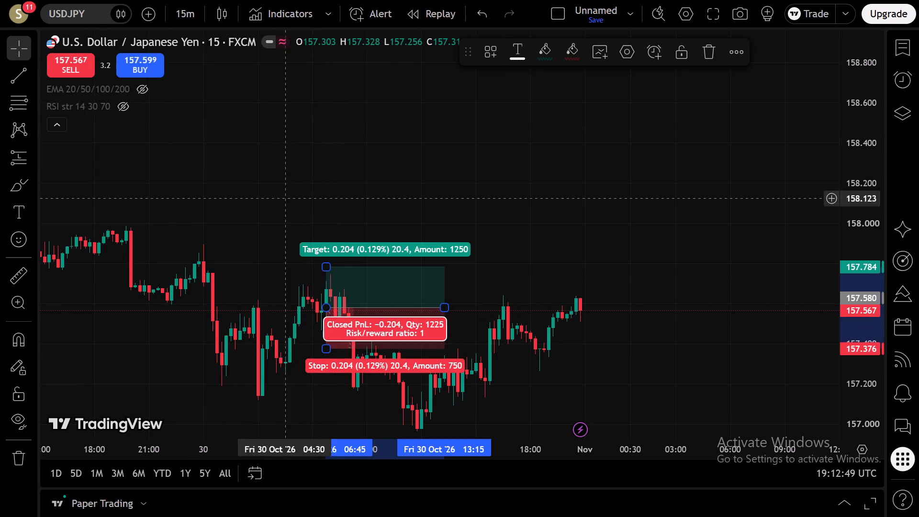
Switch the USDJPY chart to the 1-minute interval.
{"action": "left_click", "coordinate": [182, 18]}
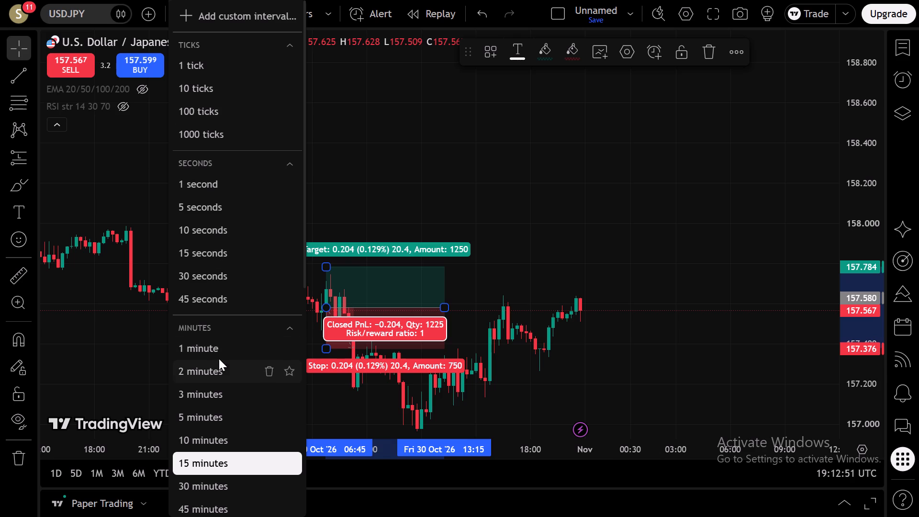
{"action": "left_click", "coordinate": [221, 352]}
Tighten the long position's levels, setting the stop to about 157.508 and the target to about 157.737.
{"action": "scroll", "coordinate": [777, 296], "scroll_direction": "down", "scroll_amount": 3}
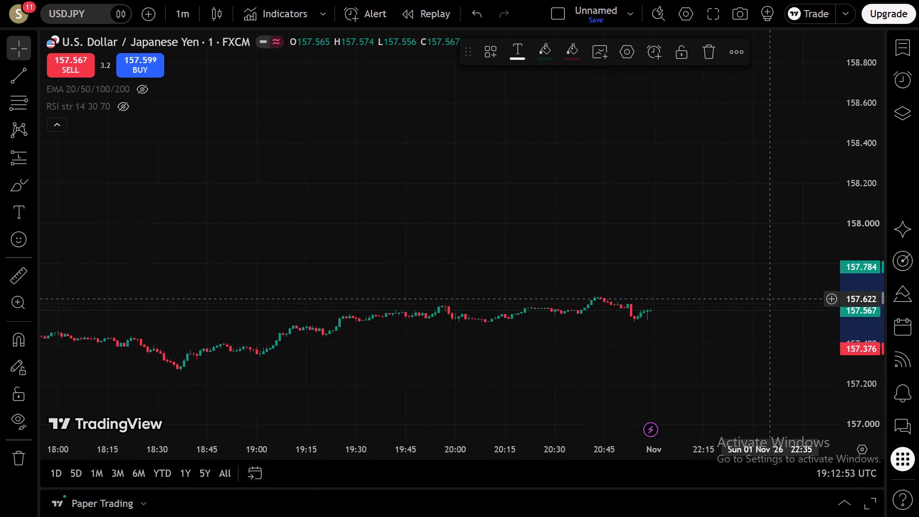
{"action": "scroll", "coordinate": [770, 299], "scroll_direction": "down", "scroll_amount": 14}
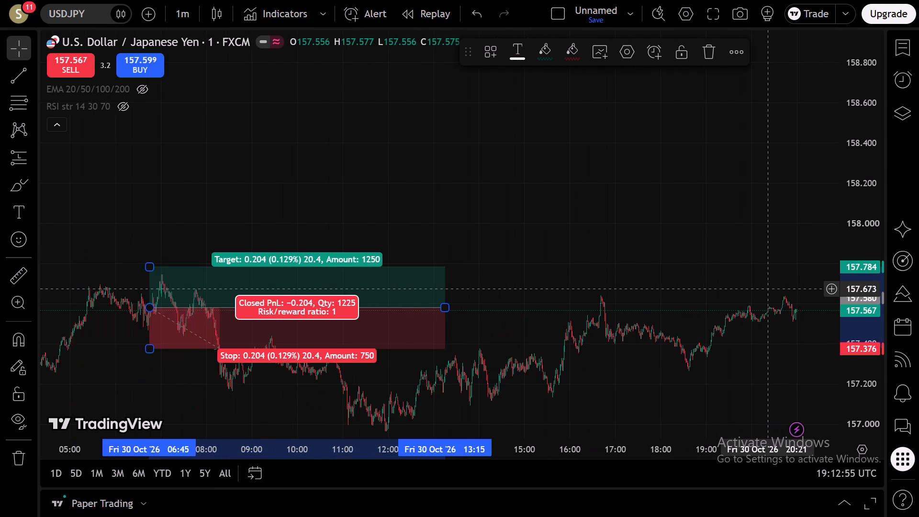
{"action": "scroll", "coordinate": [768, 289], "scroll_direction": "down", "scroll_amount": 2}
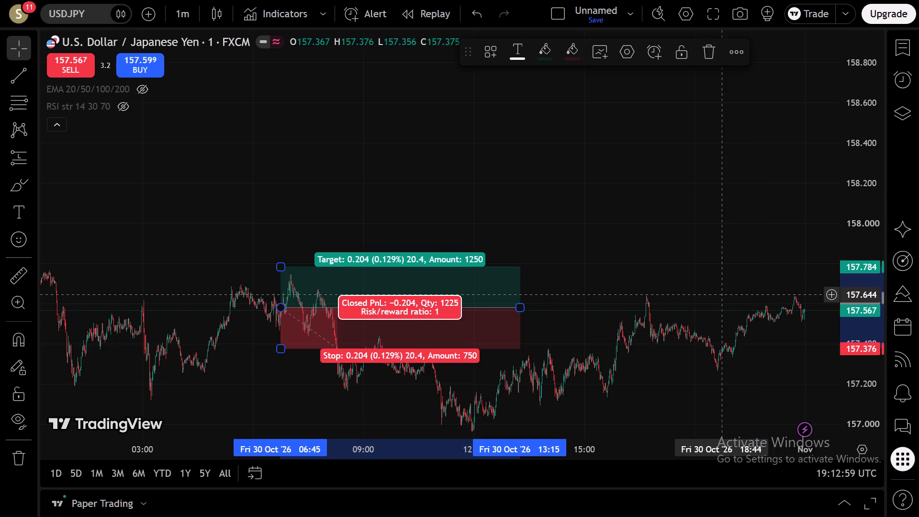
{"action": "scroll", "coordinate": [861, 348], "scroll_direction": "up", "scroll_amount": 3}
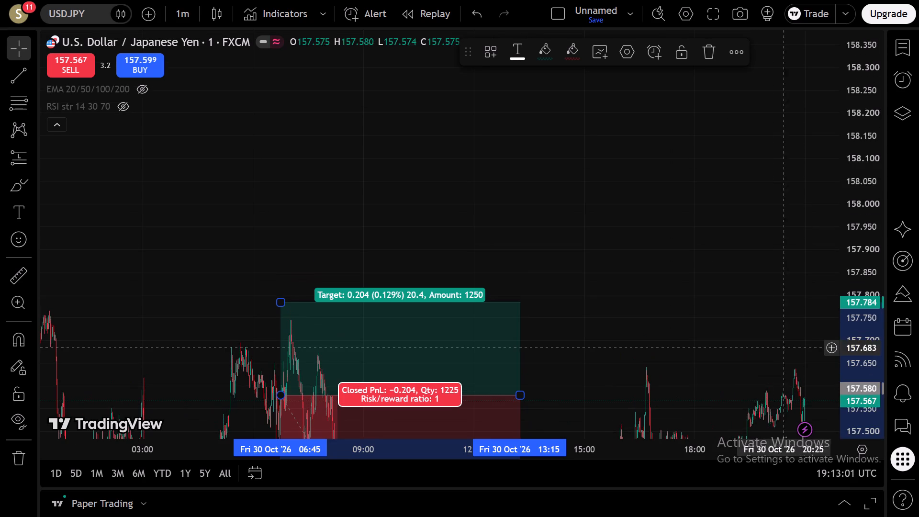
{"action": "left_click_drag", "start_coordinate": [767, 346], "coordinate": [811, 175]}
{"action": "scroll", "coordinate": [706, 246], "scroll_direction": "up", "scroll_amount": 4}
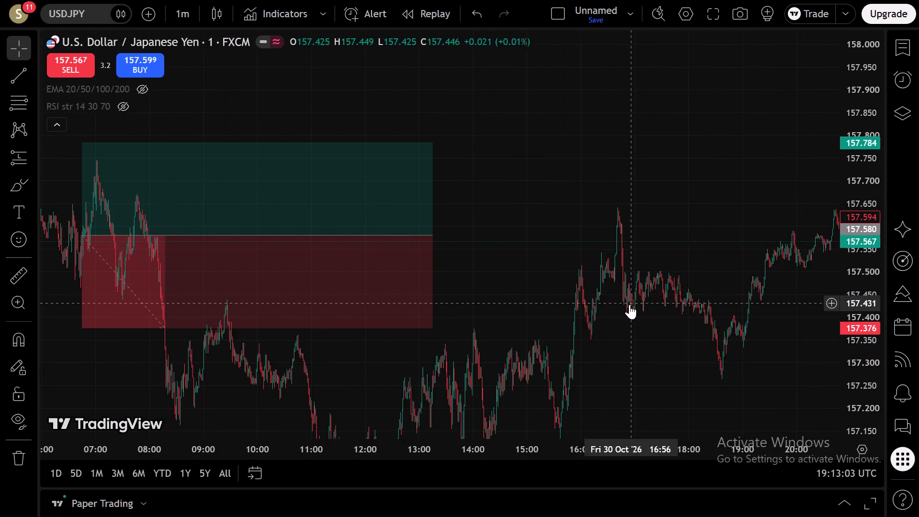
{"action": "left_click_drag", "start_coordinate": [629, 304], "coordinate": [785, 238]}
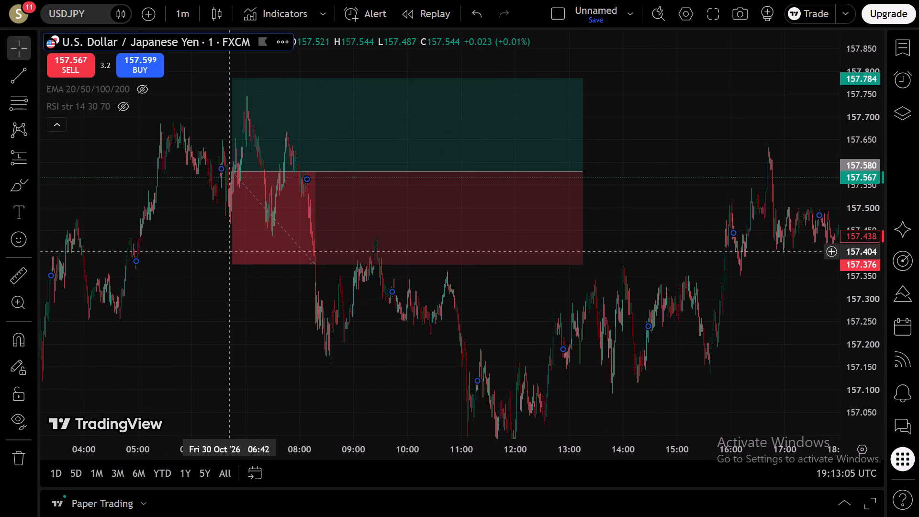
{"action": "left_click_drag", "start_coordinate": [232, 266], "coordinate": [232, 234]}
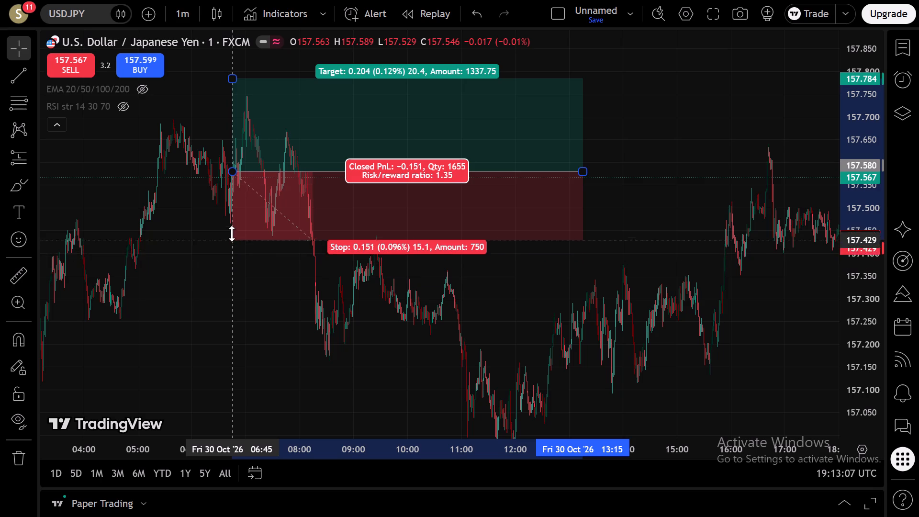
{"action": "left_click_drag", "start_coordinate": [232, 234], "coordinate": [236, 198]}
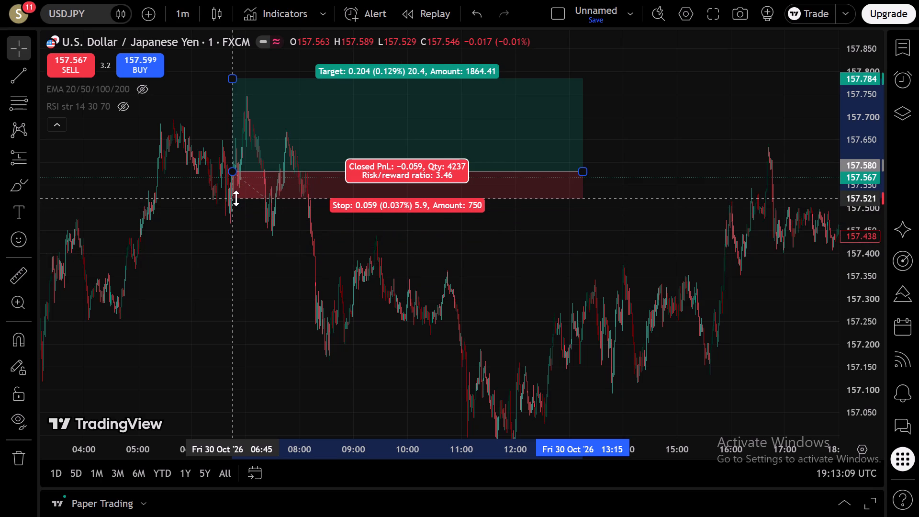
{"action": "left_click_drag", "start_coordinate": [236, 198], "coordinate": [235, 204]}
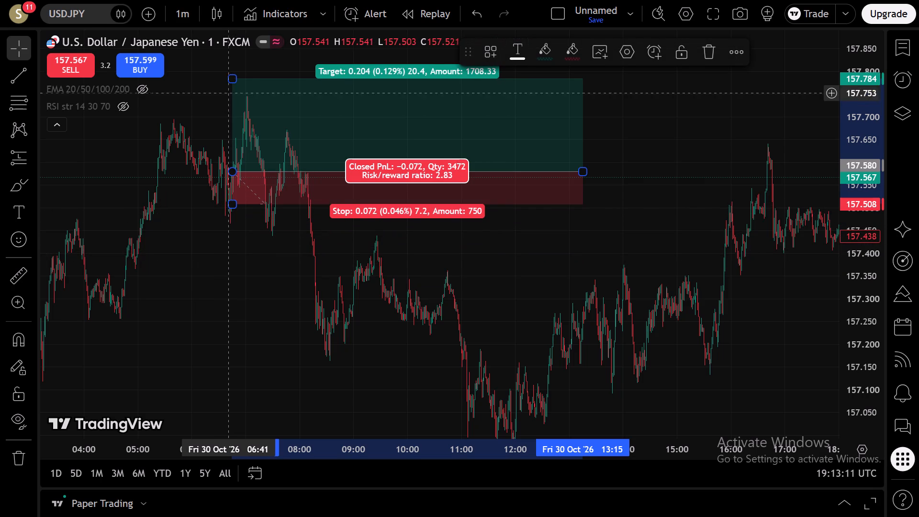
{"action": "left_click_drag", "start_coordinate": [231, 81], "coordinate": [228, 100]}
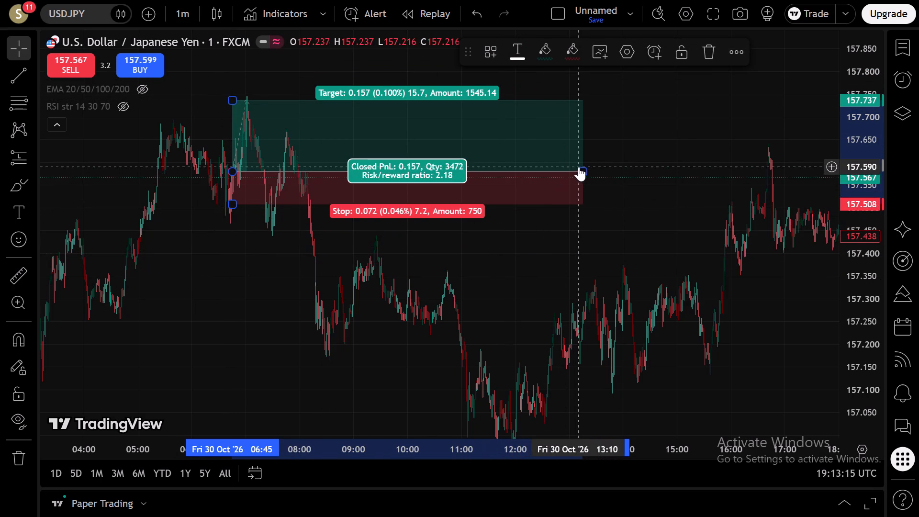
Shorten the long position's time span so that it ends at the price peak at about 07:00 on 30 October.
{"action": "left_click_drag", "start_coordinate": [581, 170], "coordinate": [462, 162]}
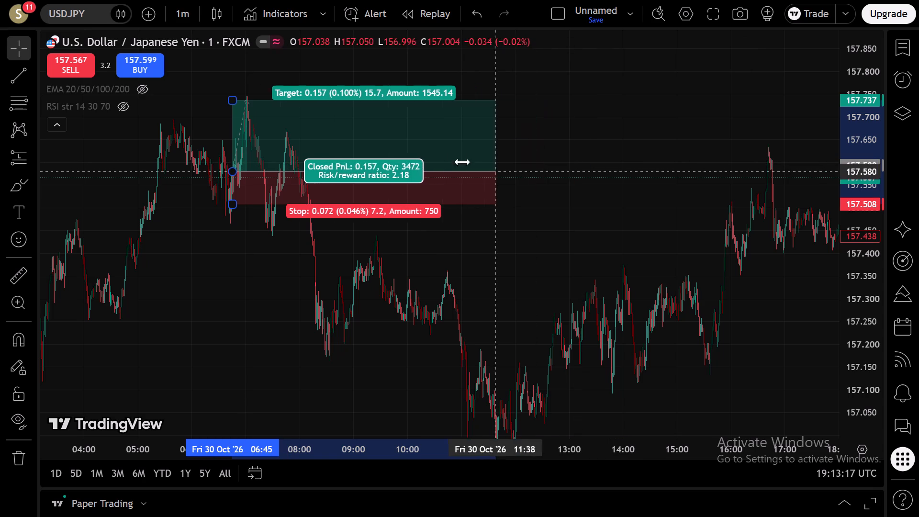
{"action": "left_click_drag", "start_coordinate": [462, 162], "coordinate": [248, 162]}
Examine the 1-minute USDJPY price action before and after the long position on 30 October.
{"action": "scroll", "coordinate": [243, 269], "scroll_direction": "up", "scroll_amount": 3}
{"action": "left_click_drag", "start_coordinate": [284, 257], "coordinate": [581, 323]}
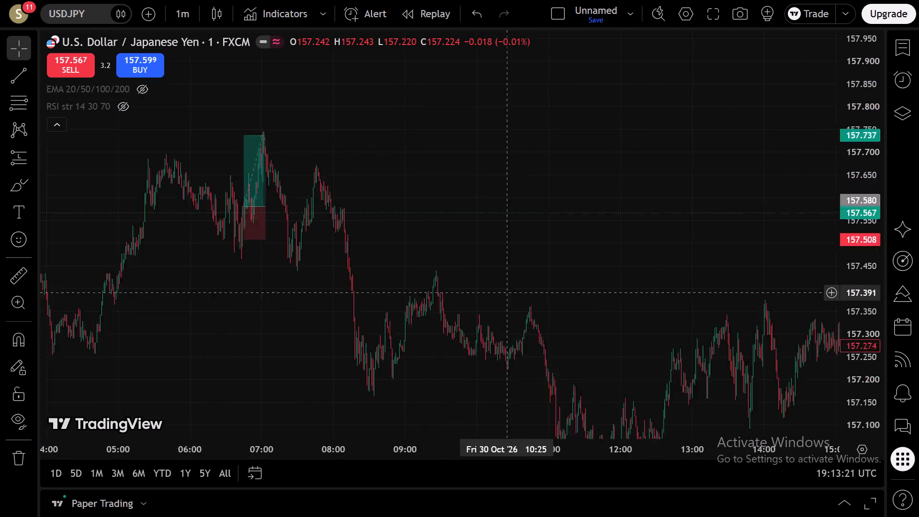
{"action": "left_click_drag", "start_coordinate": [581, 323], "coordinate": [632, 343]}
{"action": "scroll", "coordinate": [275, 341], "scroll_direction": "up", "scroll_amount": 1}
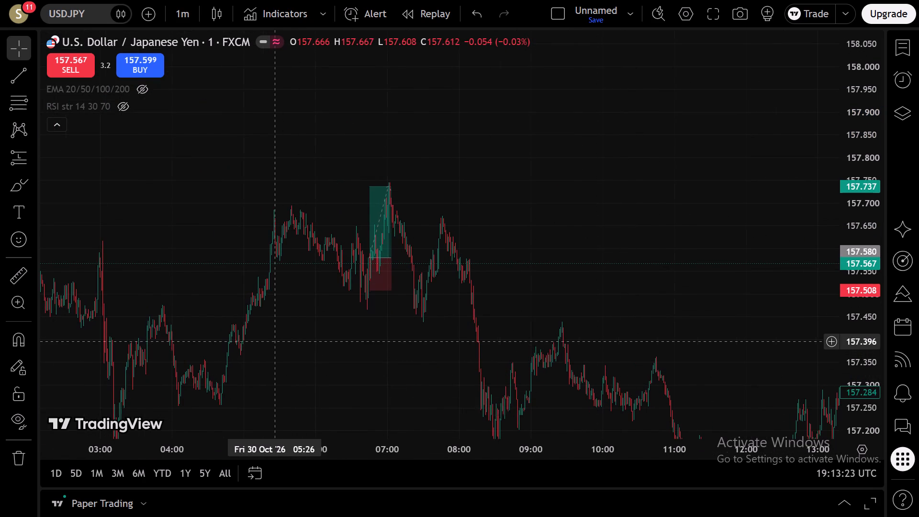
{"action": "scroll", "coordinate": [275, 341], "scroll_direction": "up", "scroll_amount": 4}
{"action": "left_click_drag", "start_coordinate": [189, 357], "coordinate": [435, 381]}
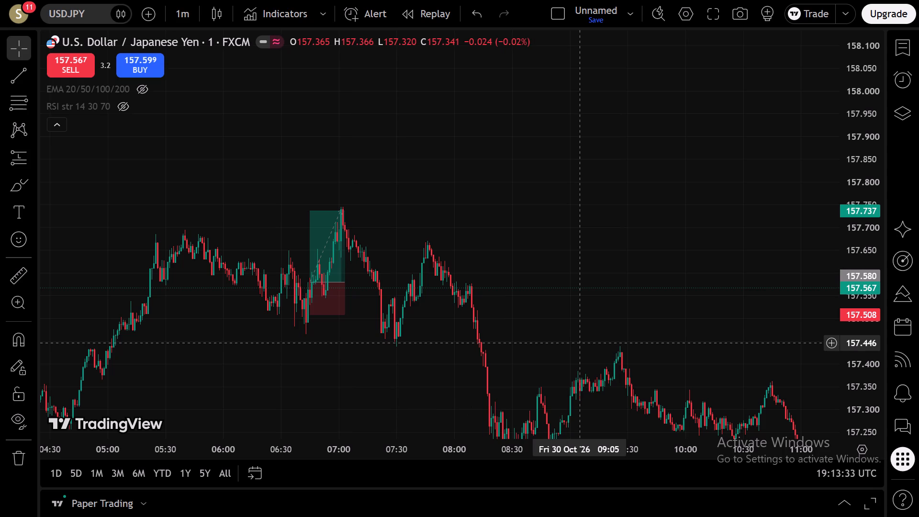
{"action": "scroll", "coordinate": [581, 343], "scroll_direction": "down", "scroll_amount": 1}
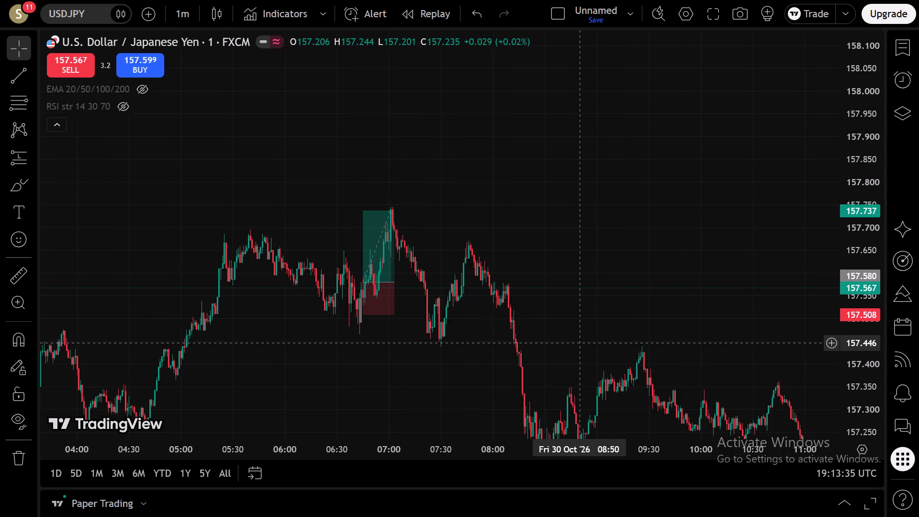
{"action": "left_click_drag", "start_coordinate": [592, 354], "coordinate": [543, 197]}
{"action": "scroll", "coordinate": [541, 212], "scroll_direction": "down", "scroll_amount": 1}
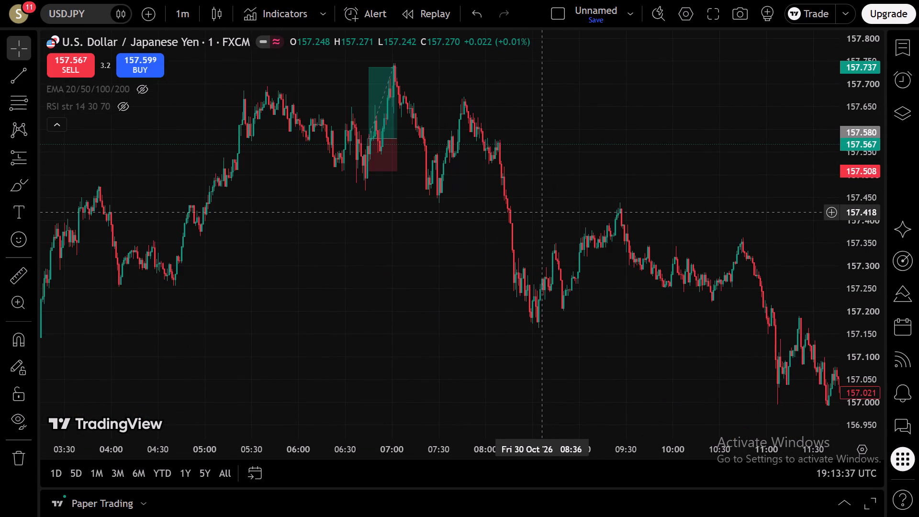
{"action": "left_click_drag", "start_coordinate": [524, 216], "coordinate": [460, 241]}
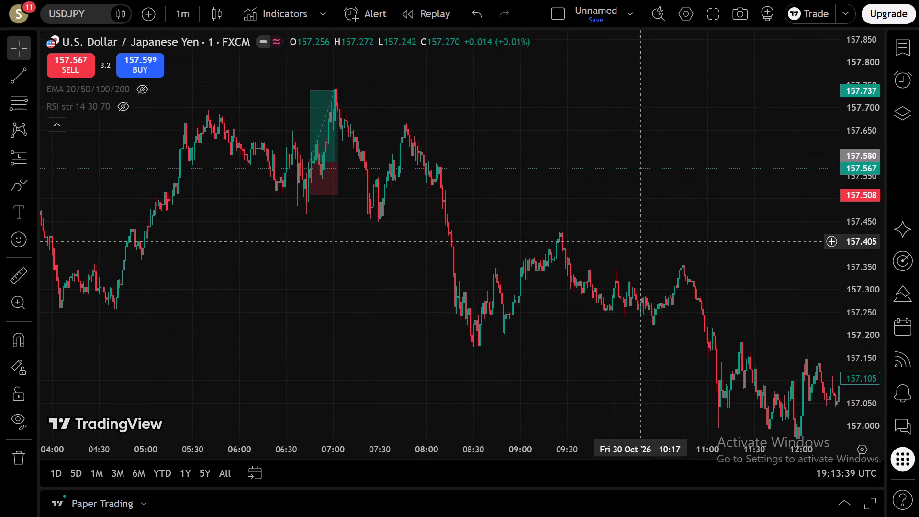
{"action": "scroll", "coordinate": [863, 245], "scroll_direction": "down", "scroll_amount": 1}
Switch the USDJPY chart to the 15-minute interval.
{"action": "left_click", "coordinate": [168, 3]}
{"action": "left_click", "coordinate": [176, 4]}
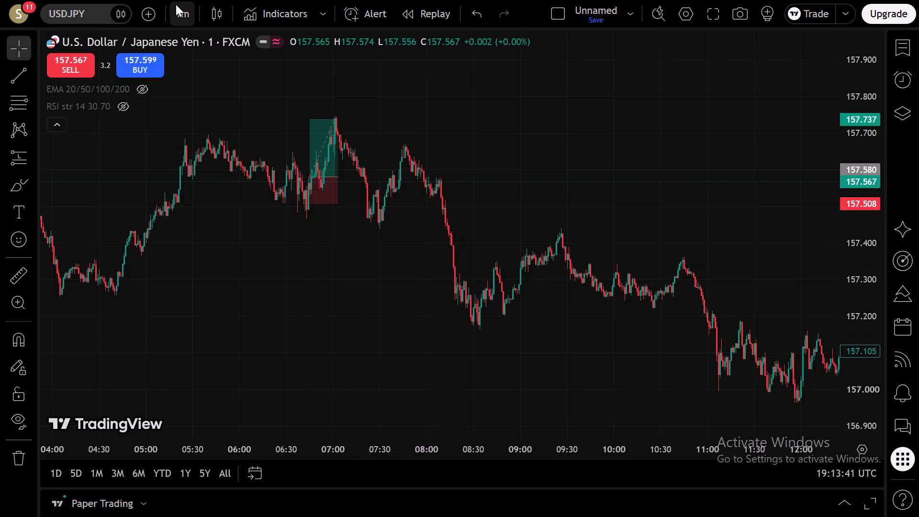
{"action": "left_click", "coordinate": [224, 459]}
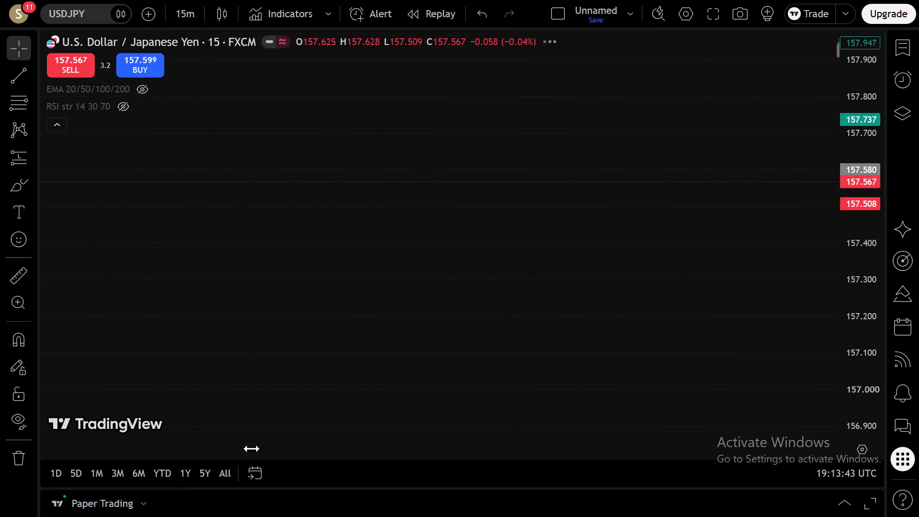
Examine the USDJPY swings from 22 to 26 October around the blue trendline below the 23 October low.
{"action": "scroll", "coordinate": [868, 244], "scroll_direction": "down", "scroll_amount": 5}
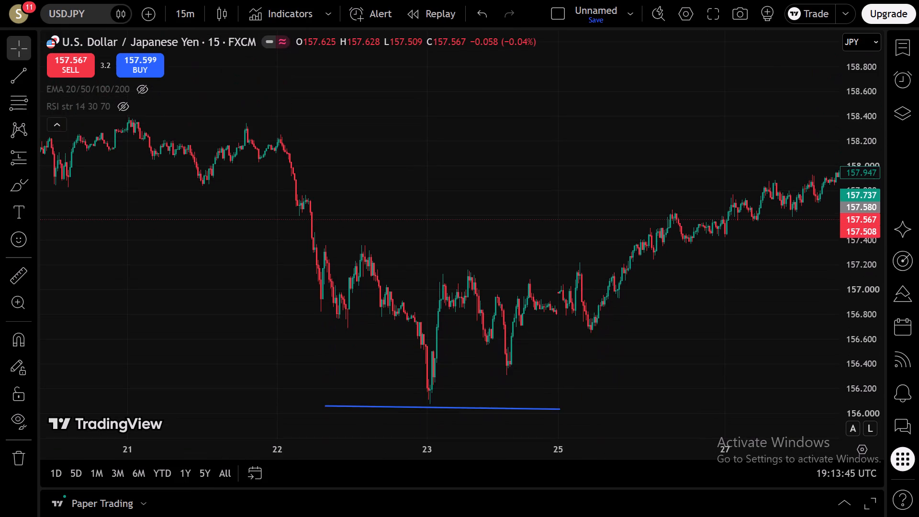
{"action": "left_click_drag", "start_coordinate": [752, 301], "coordinate": [418, 236]}
{"action": "scroll", "coordinate": [416, 236], "scroll_direction": "down", "scroll_amount": 1}
{"action": "left_click_drag", "start_coordinate": [421, 246], "coordinate": [628, 279]}
{"action": "scroll", "coordinate": [630, 280], "scroll_direction": "up", "scroll_amount": 3}
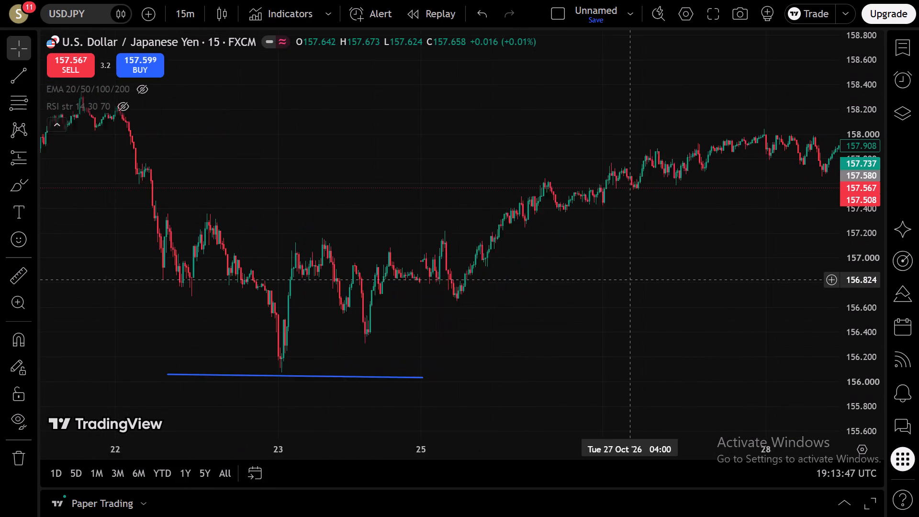
{"action": "scroll", "coordinate": [447, 329], "scroll_direction": "up", "scroll_amount": 3}
{"action": "left_click_drag", "start_coordinate": [322, 328], "coordinate": [718, 329]}
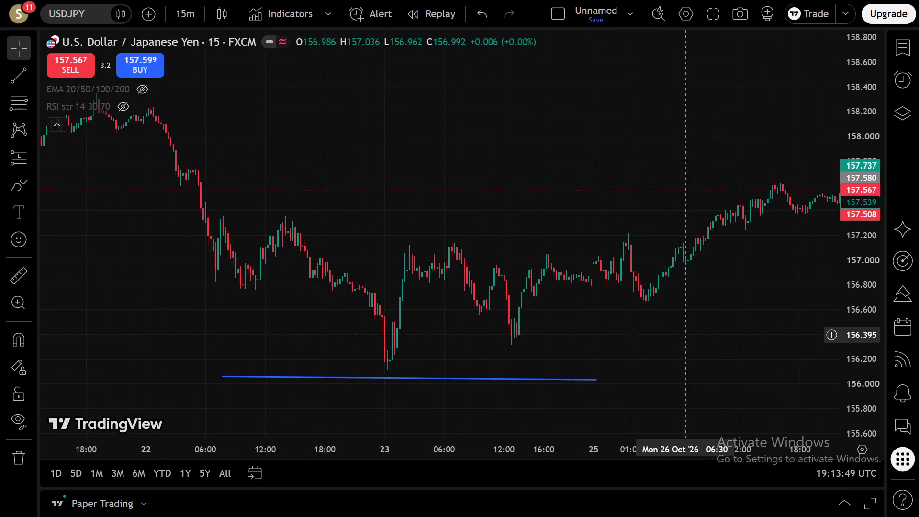
{"action": "scroll", "coordinate": [581, 337], "scroll_direction": "up", "scroll_amount": 2}
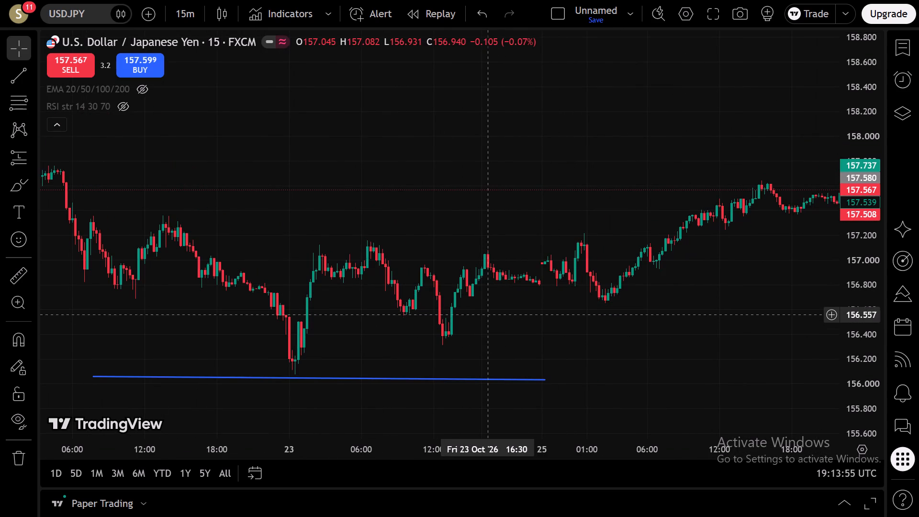
{"action": "left_click_drag", "start_coordinate": [502, 331], "coordinate": [492, 347]}
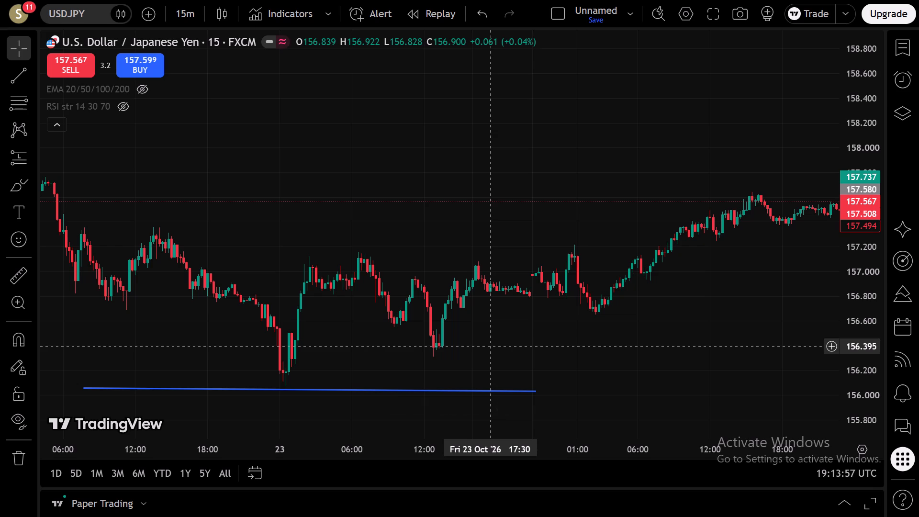
{"action": "left_click_drag", "start_coordinate": [491, 347], "coordinate": [420, 368]}
{"action": "left_click_drag", "start_coordinate": [422, 354], "coordinate": [336, 370]}
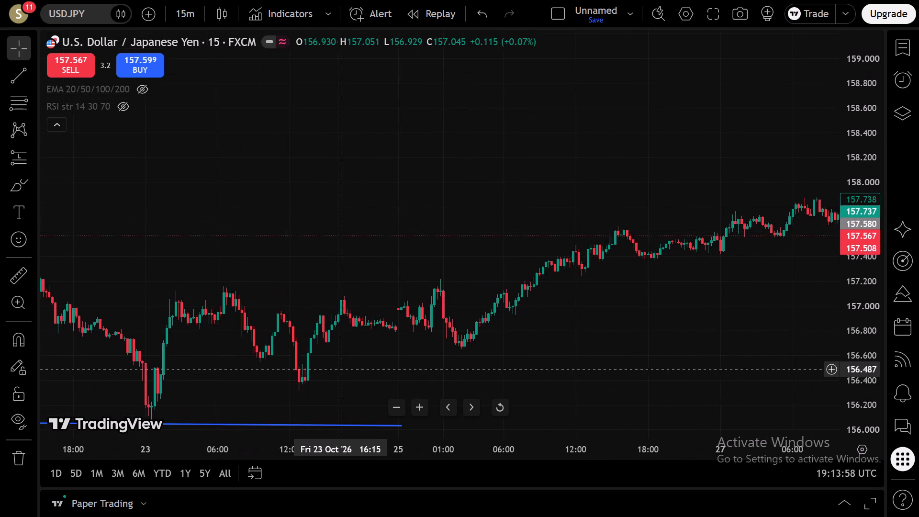
{"action": "left_click_drag", "start_coordinate": [336, 370], "coordinate": [335, 370]}
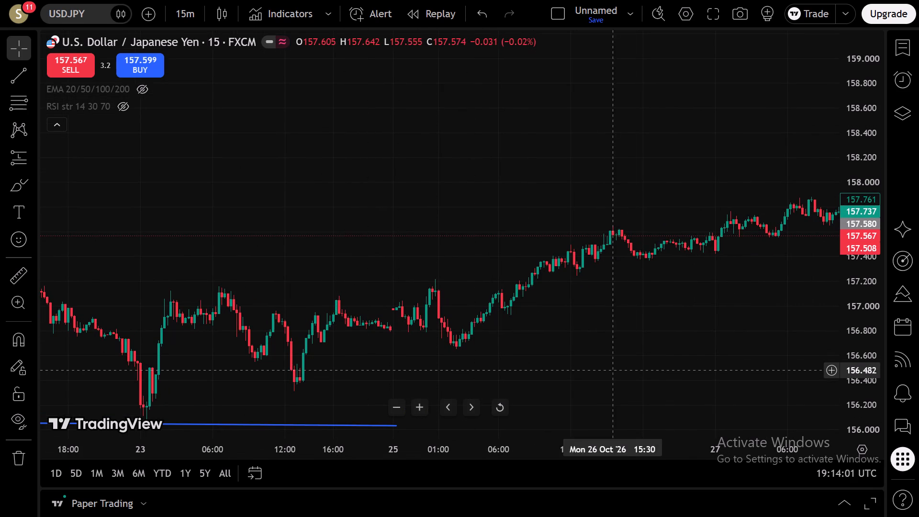
Examine the 15-minute USDJPY price action from 27 to 30 October, including the area around the long position.
{"action": "left_click_drag", "start_coordinate": [628, 367], "coordinate": [256, 339]}
{"action": "left_click_drag", "start_coordinate": [651, 304], "coordinate": [346, 315]}
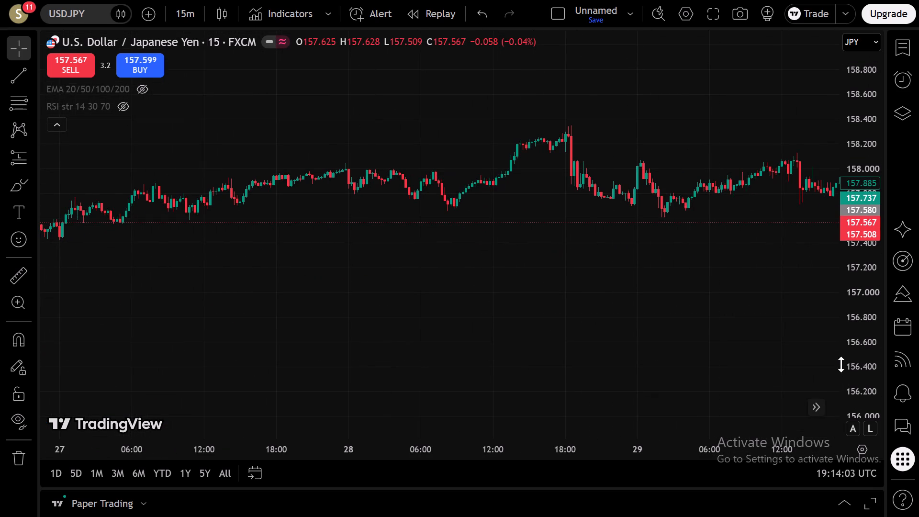
{"action": "scroll", "coordinate": [862, 340], "scroll_direction": "up", "scroll_amount": 3}
{"action": "left_click_drag", "start_coordinate": [767, 329], "coordinate": [317, 396]}
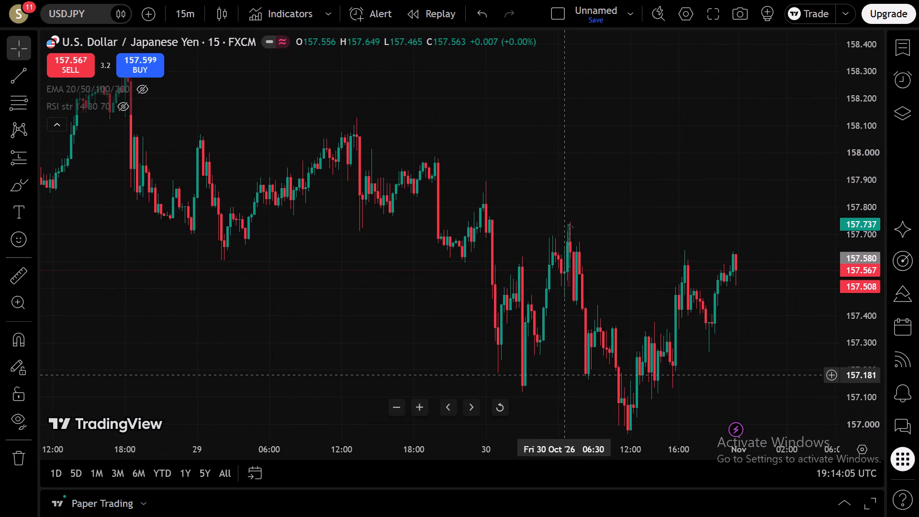
{"action": "left_click_drag", "start_coordinate": [565, 374], "coordinate": [333, 298]}
{"action": "scroll", "coordinate": [544, 293], "scroll_direction": "up", "scroll_amount": 3}
{"action": "left_click_drag", "start_coordinate": [414, 314], "coordinate": [538, 365]}
{"action": "left_click_drag", "start_coordinate": [599, 314], "coordinate": [450, 363]}
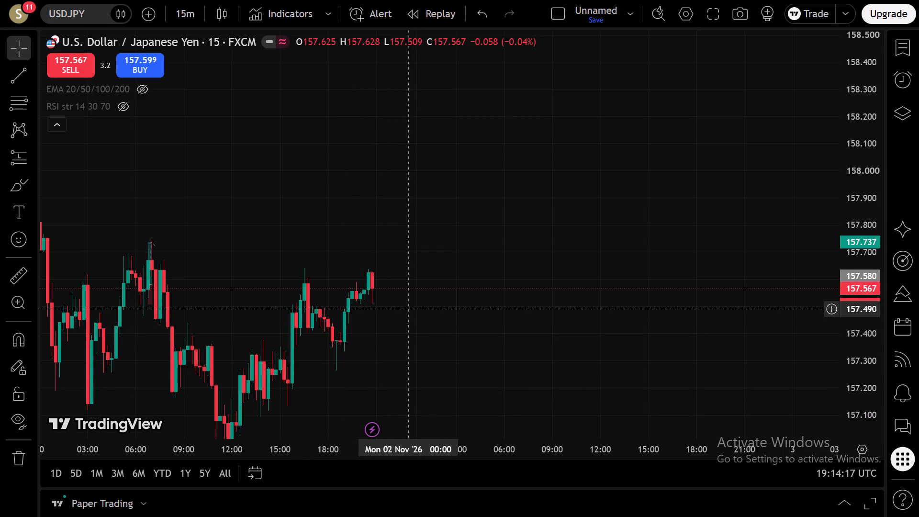
{"action": "left_click_drag", "start_coordinate": [166, 344], "coordinate": [171, 343]}
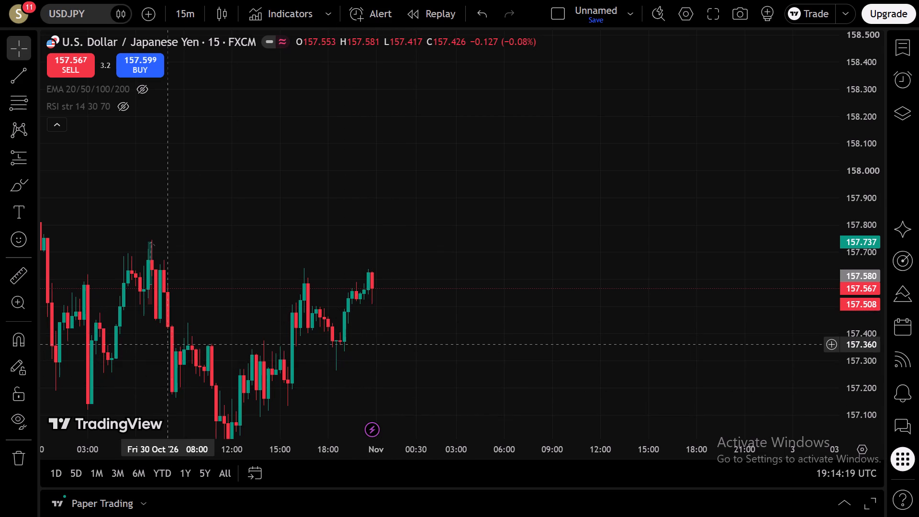
{"action": "left_click_drag", "start_coordinate": [171, 343], "coordinate": [243, 333]}
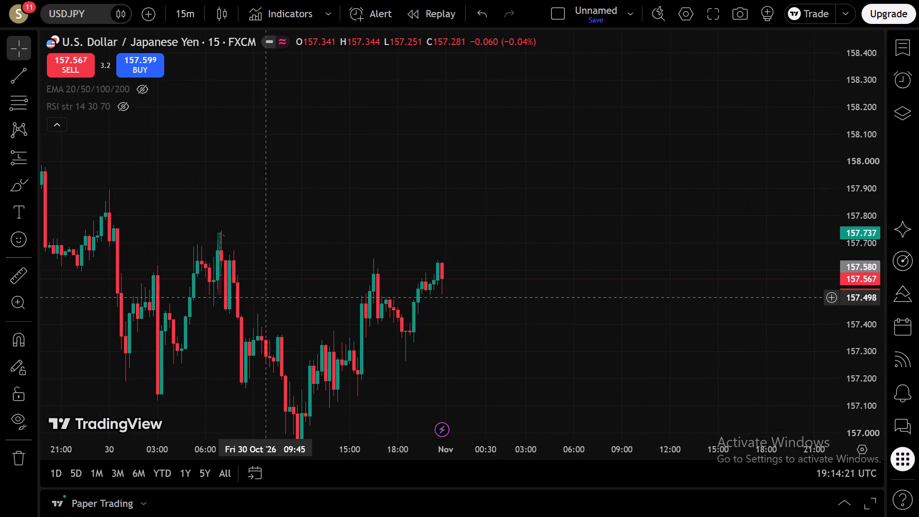
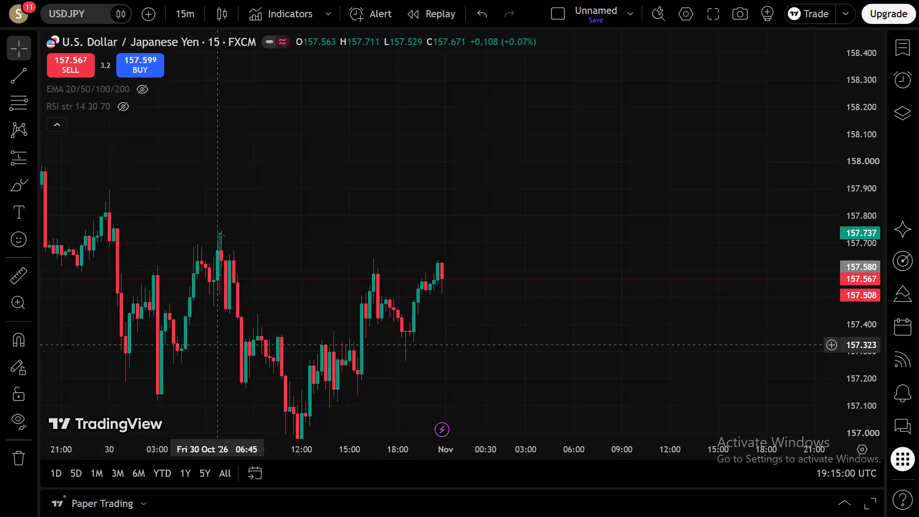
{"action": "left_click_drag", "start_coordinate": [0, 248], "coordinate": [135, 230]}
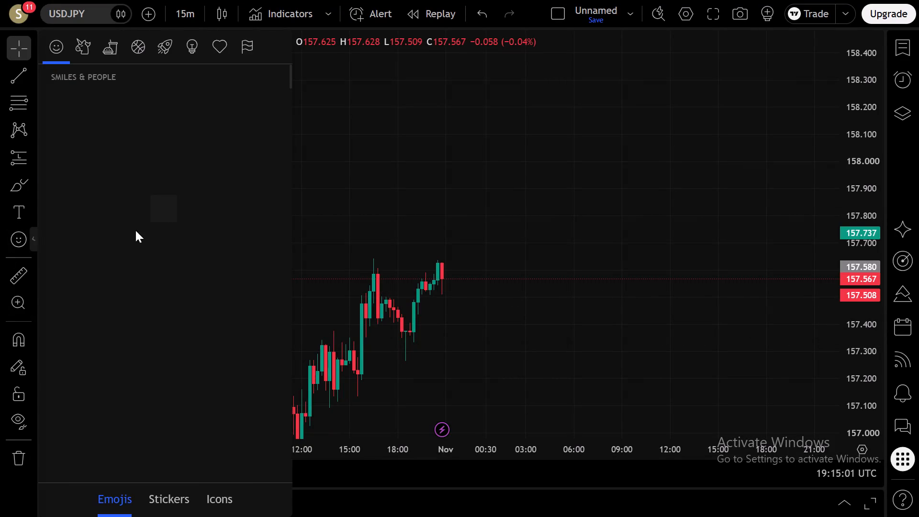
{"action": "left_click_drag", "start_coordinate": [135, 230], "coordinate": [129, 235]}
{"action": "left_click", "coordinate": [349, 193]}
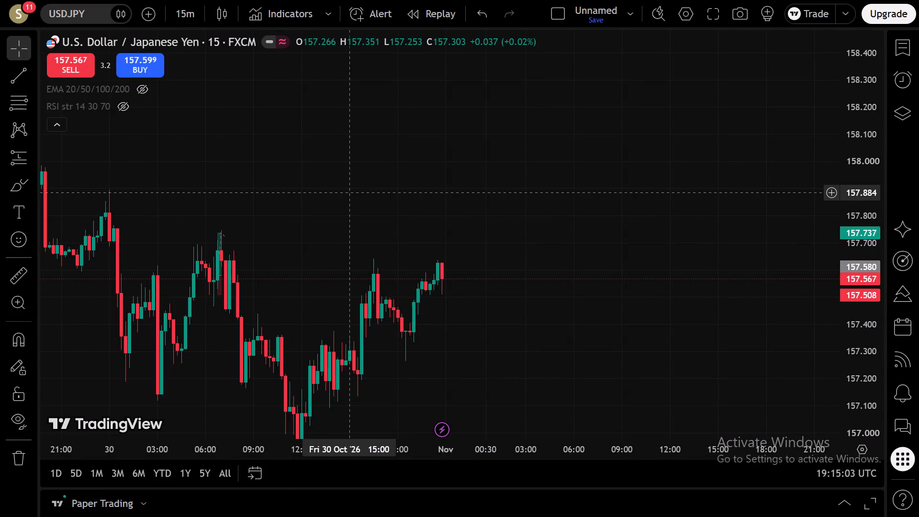
Draw a fixed range volume profile on USDJPY from the 30 October low at 11:45 to the swing high at 16:30.
{"action": "left_click_drag", "start_coordinate": [412, 252], "coordinate": [340, 251]}
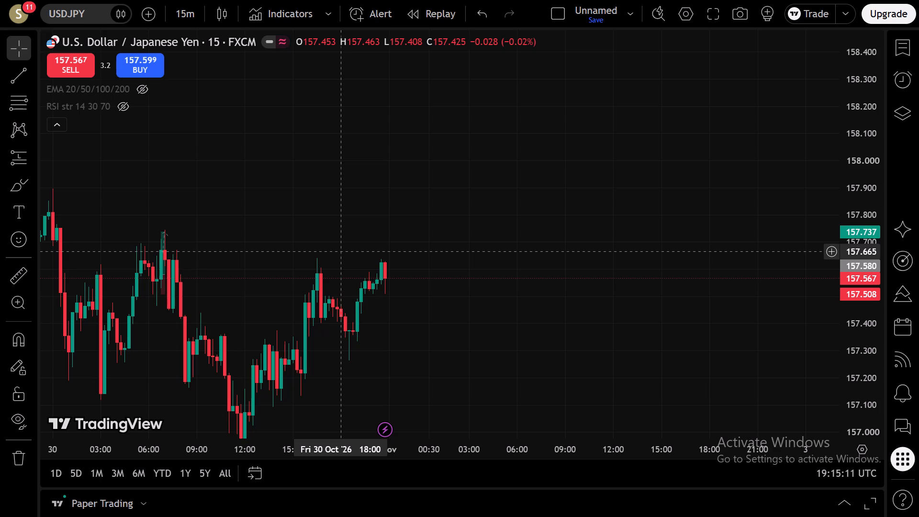
{"action": "left_click_drag", "start_coordinate": [323, 251], "coordinate": [370, 48]}
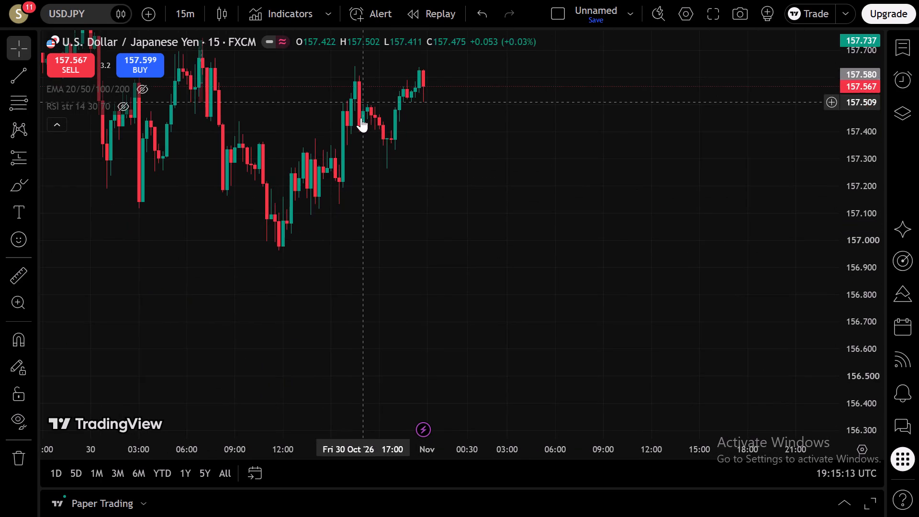
{"action": "left_click_drag", "start_coordinate": [360, 120], "coordinate": [400, 306]}
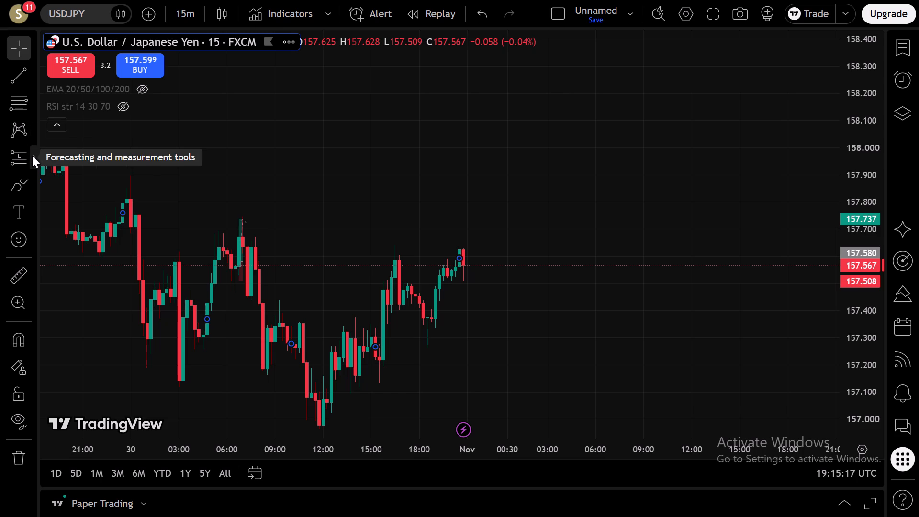
{"action": "left_click", "coordinate": [34, 132]}
{"action": "left_click", "coordinate": [35, 157]}
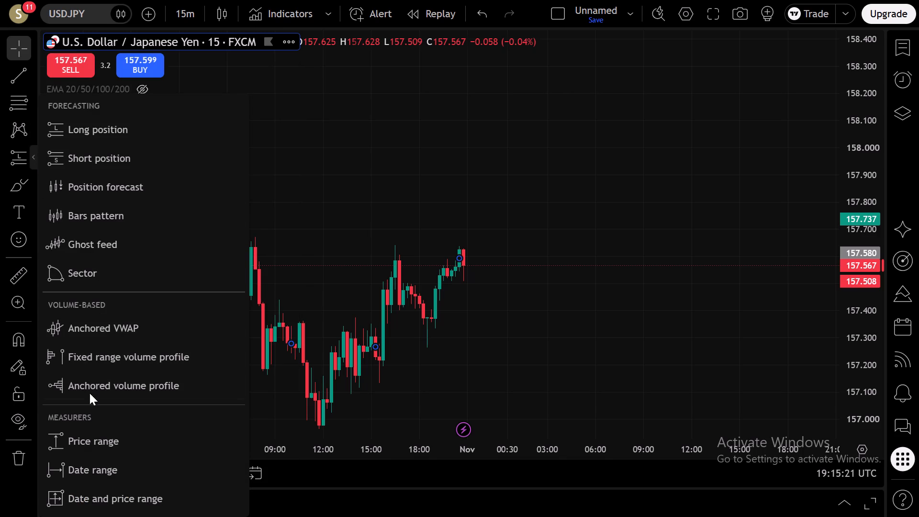
{"action": "scroll", "coordinate": [87, 362], "scroll_direction": "down", "scroll_amount": 1}
{"action": "left_click", "coordinate": [87, 361]}
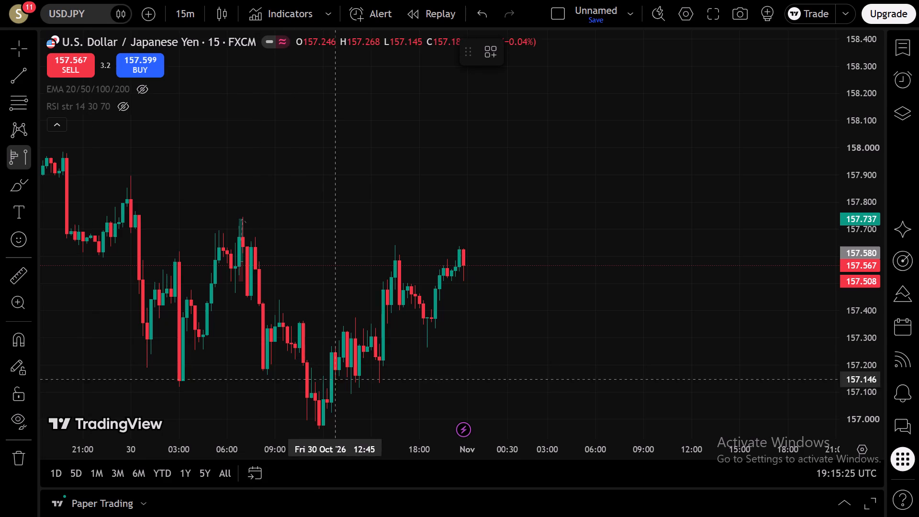
{"action": "left_click", "coordinate": [318, 427]}
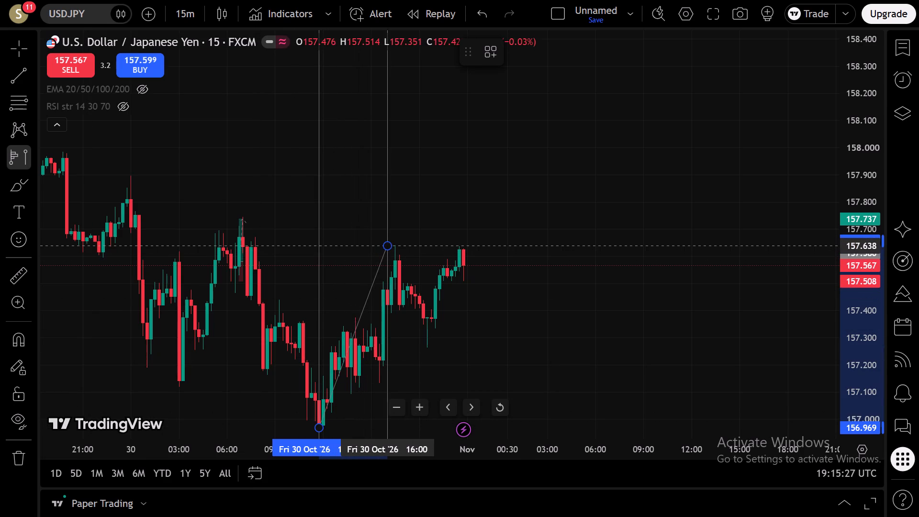
{"action": "left_click", "coordinate": [394, 247]}
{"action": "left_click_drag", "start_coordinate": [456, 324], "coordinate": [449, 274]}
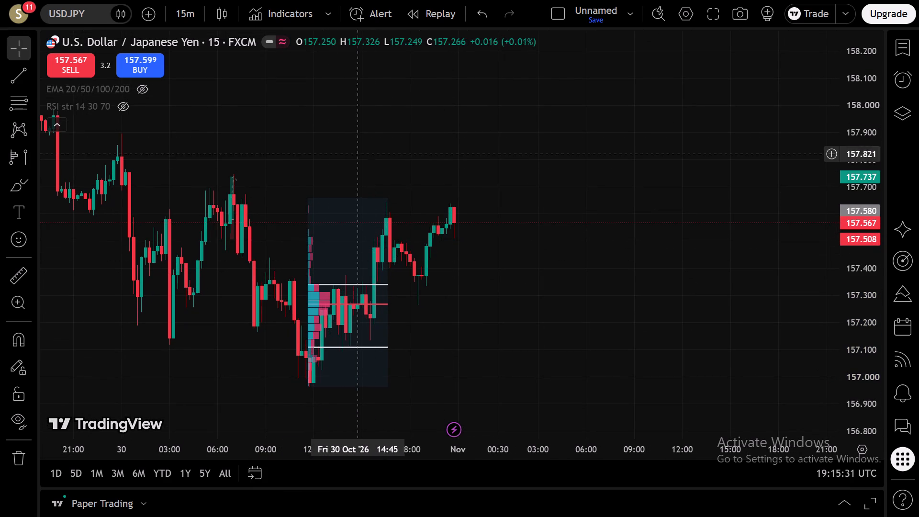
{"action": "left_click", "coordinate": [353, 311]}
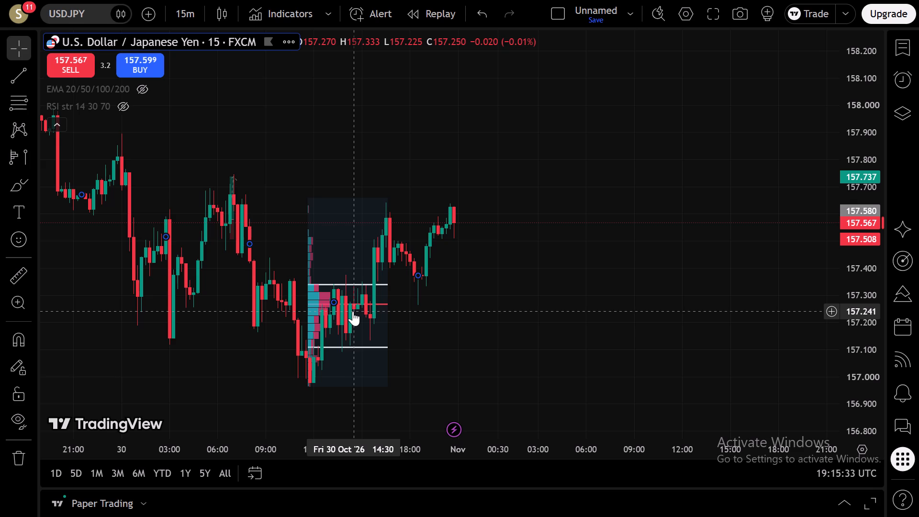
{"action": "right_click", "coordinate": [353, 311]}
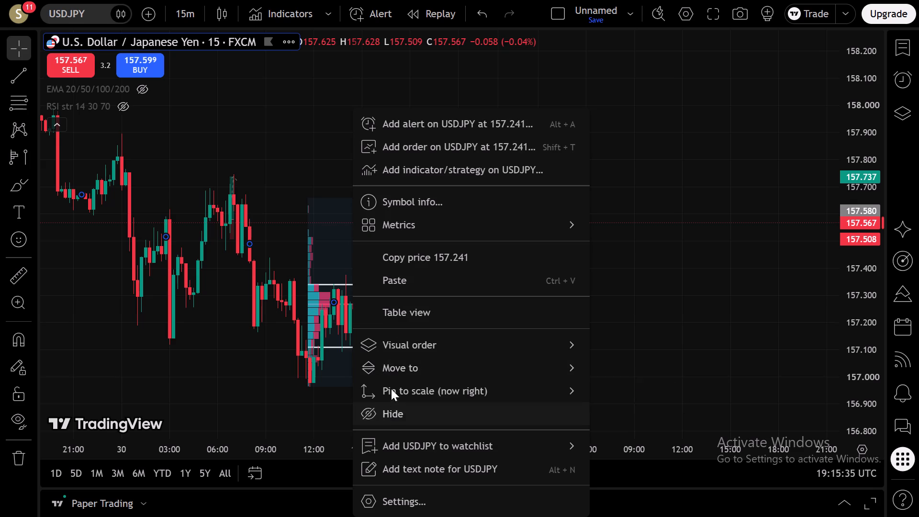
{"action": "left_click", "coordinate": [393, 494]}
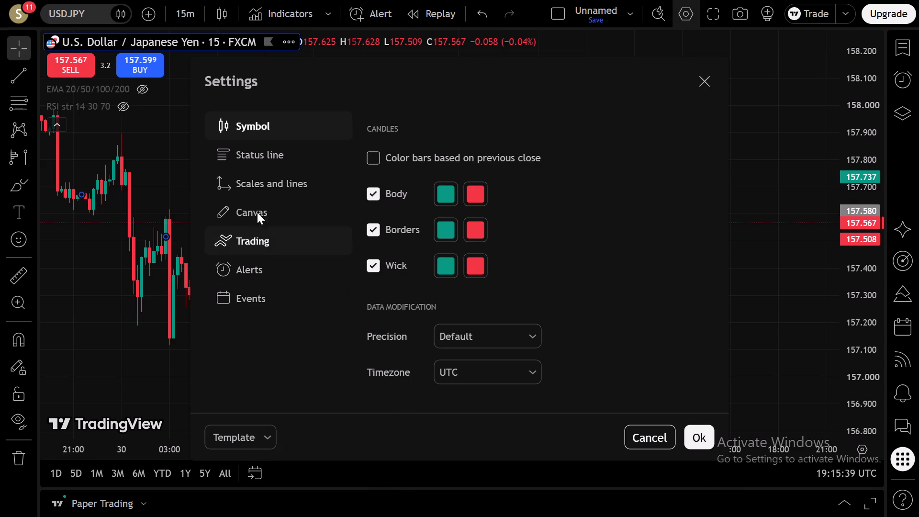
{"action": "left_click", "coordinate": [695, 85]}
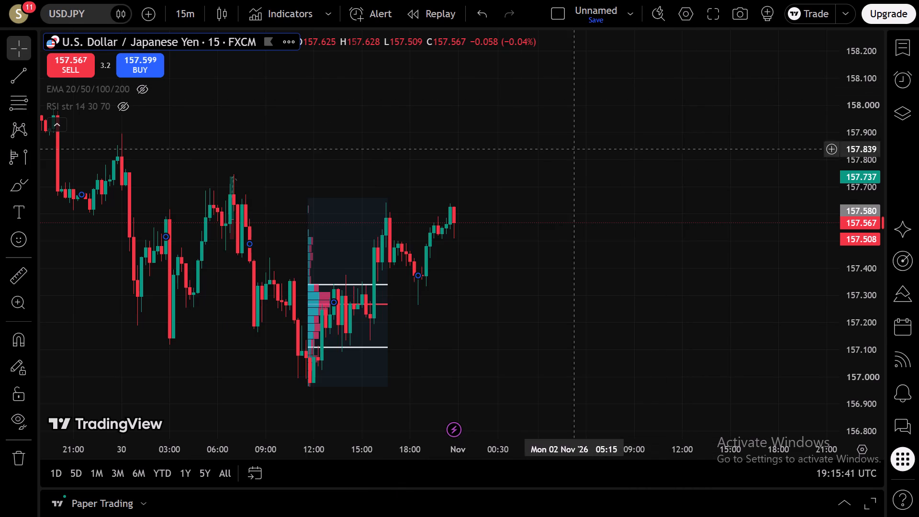
Examine the fixed range volume profile's style settings, including its volume colours and the VAH, VAL and POC lines.
{"action": "left_click", "coordinate": [374, 316]}
{"action": "left_click", "coordinate": [311, 206]}
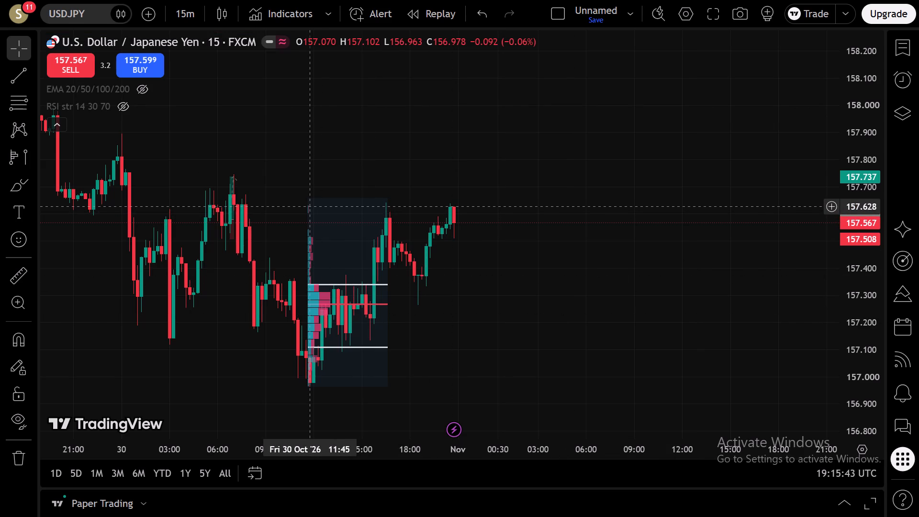
{"action": "left_click", "coordinate": [313, 202]}
{"action": "right_click", "coordinate": [313, 202]}
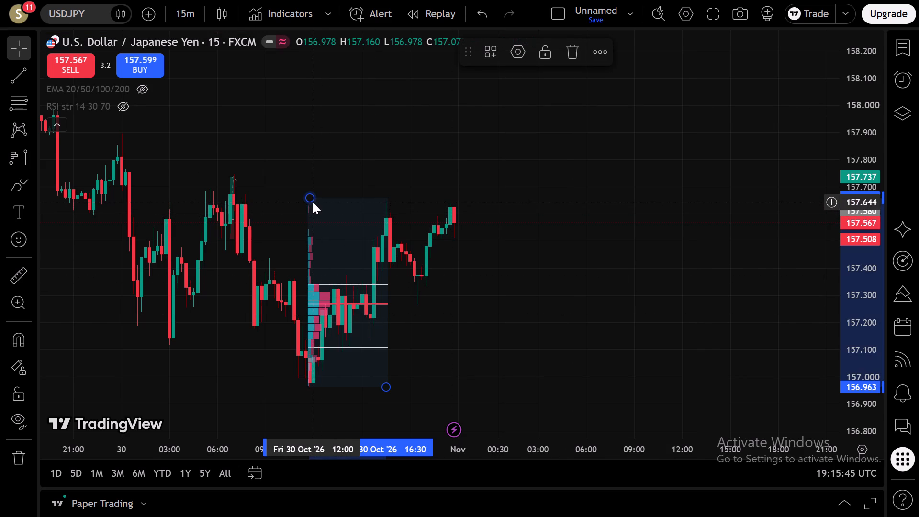
{"action": "left_click", "coordinate": [363, 427]}
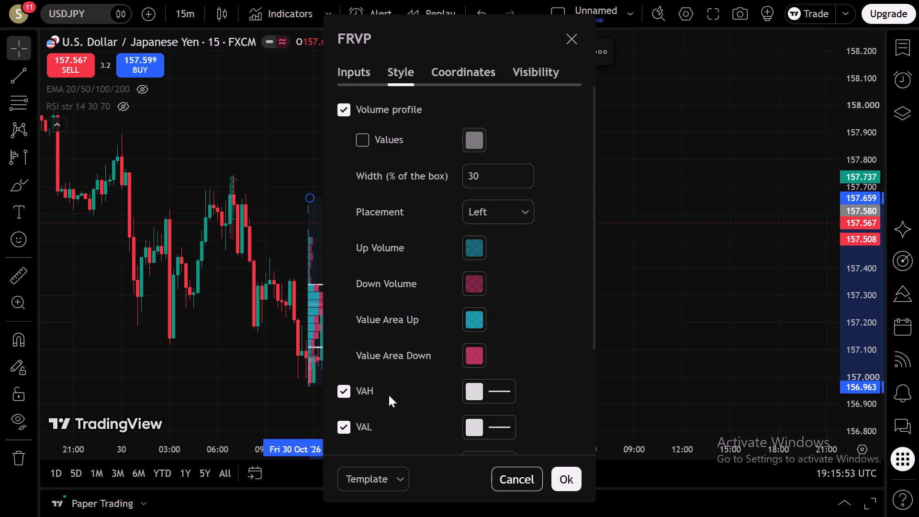
{"action": "scroll", "coordinate": [457, 277], "scroll_direction": "down", "scroll_amount": 1}
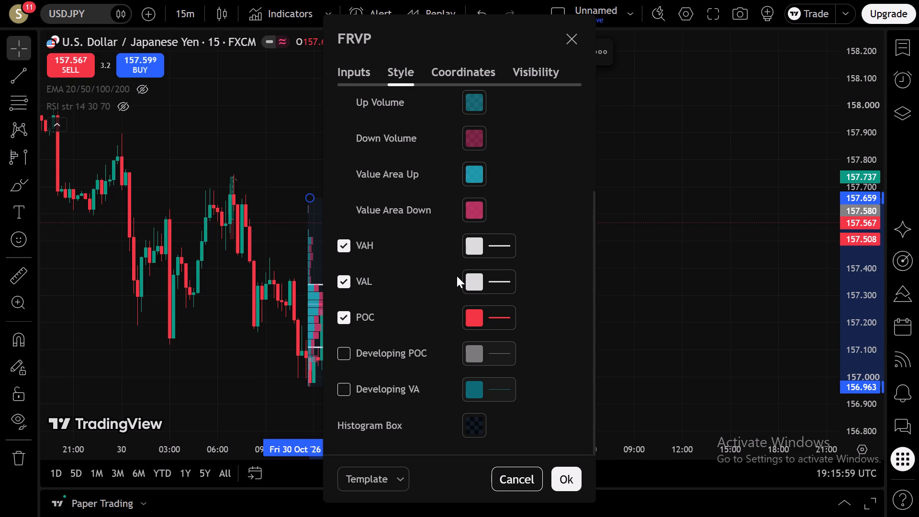
{"action": "left_click", "coordinate": [667, 273]}
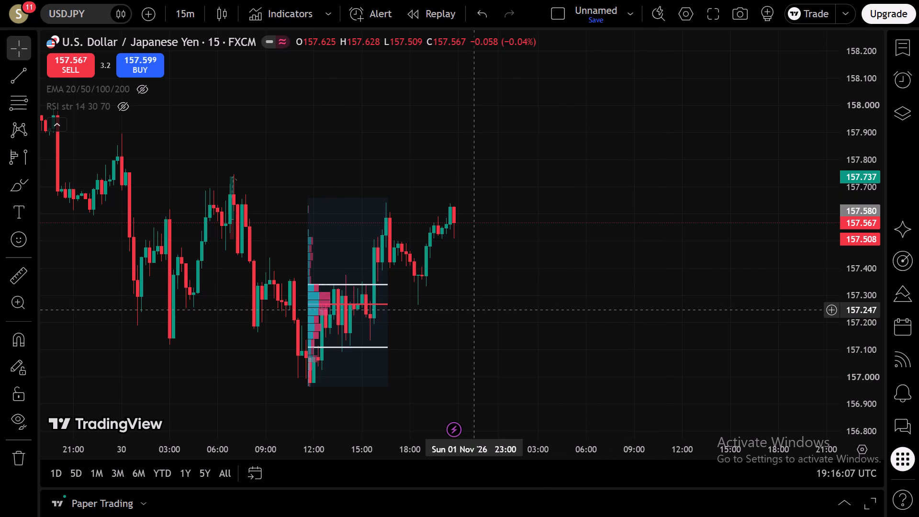
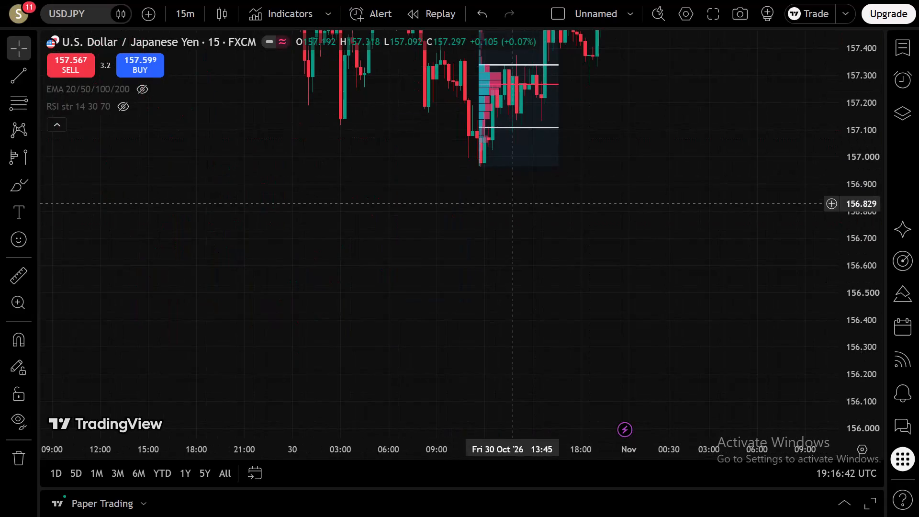
Draw a descending trendline on USDJPY from 158.149 at 13:15 on 29 October to about 157.615 at 12:15 on 30 October.
{"action": "left_click_drag", "start_coordinate": [359, 236], "coordinate": [443, 443]}
{"action": "left_click_drag", "start_coordinate": [225, 283], "coordinate": [423, 448]}
{"action": "left_click_drag", "start_coordinate": [403, 411], "coordinate": [382, 403]}
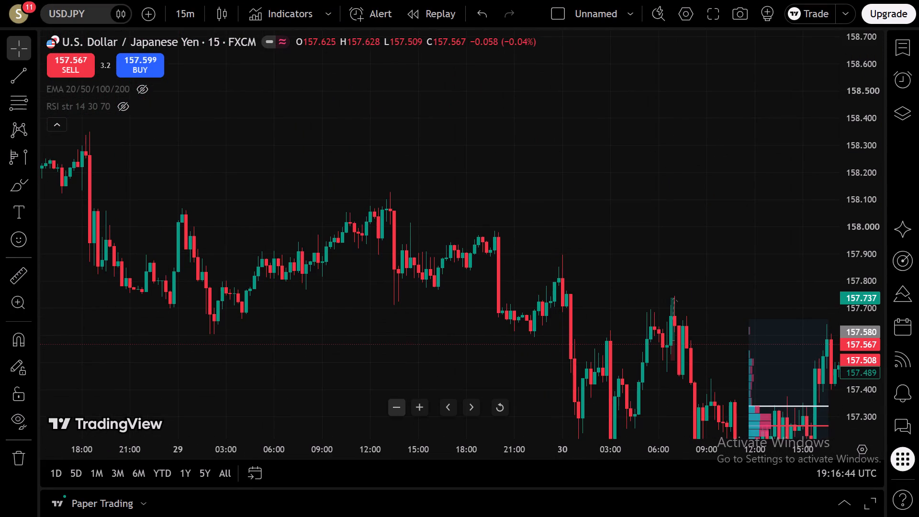
{"action": "left_click_drag", "start_coordinate": [382, 403], "coordinate": [264, 373]}
{"action": "left_click_drag", "start_coordinate": [424, 358], "coordinate": [183, 317]}
{"action": "left_click_drag", "start_coordinate": [255, 316], "coordinate": [216, 309]}
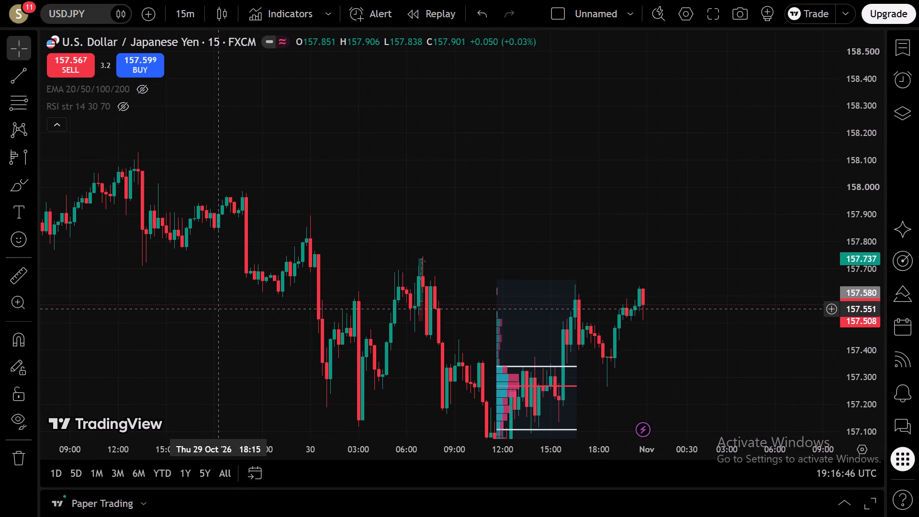
{"action": "left_click", "coordinate": [15, 64]}
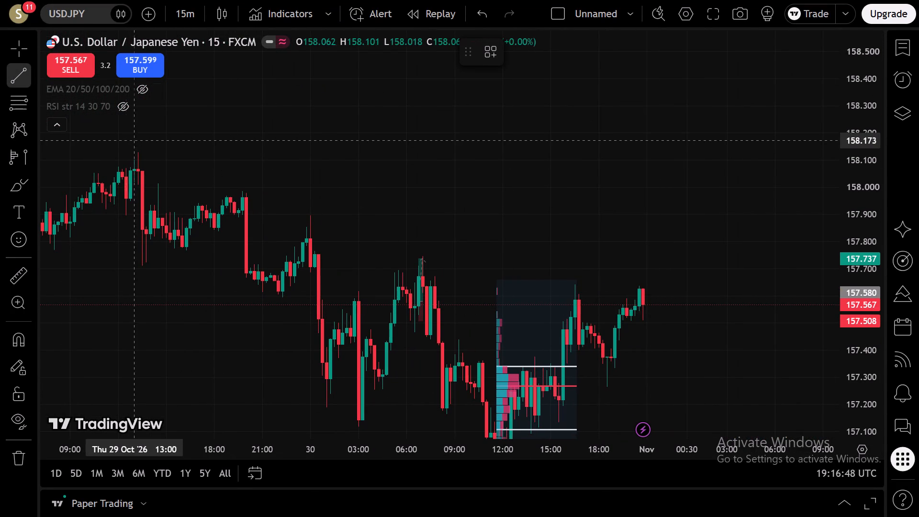
{"action": "left_click", "coordinate": [139, 147]}
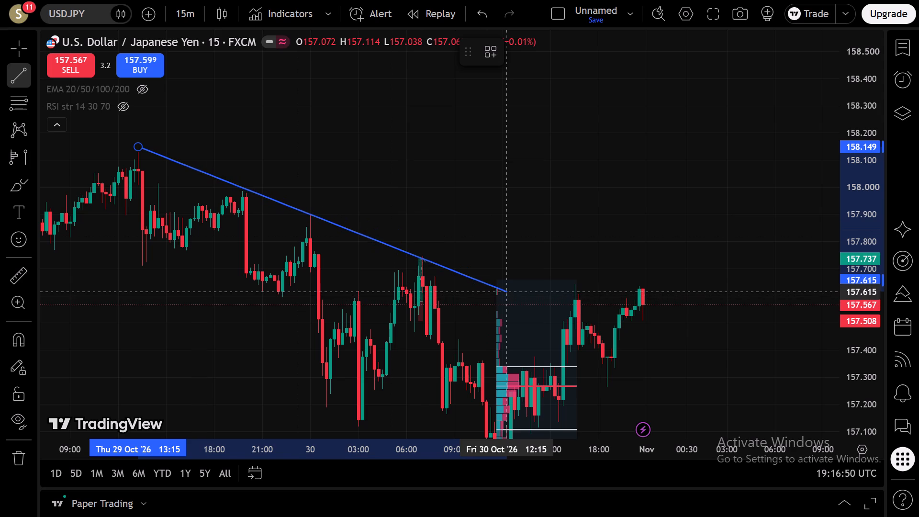
{"action": "left_click", "coordinate": [509, 292]}
Draw a lower descending trendline on USDJPY from 157.702 at 13:45 on 29 October to 09:45 on 30 October.
{"action": "left_click_drag", "start_coordinate": [232, 342], "coordinate": [320, 204]}
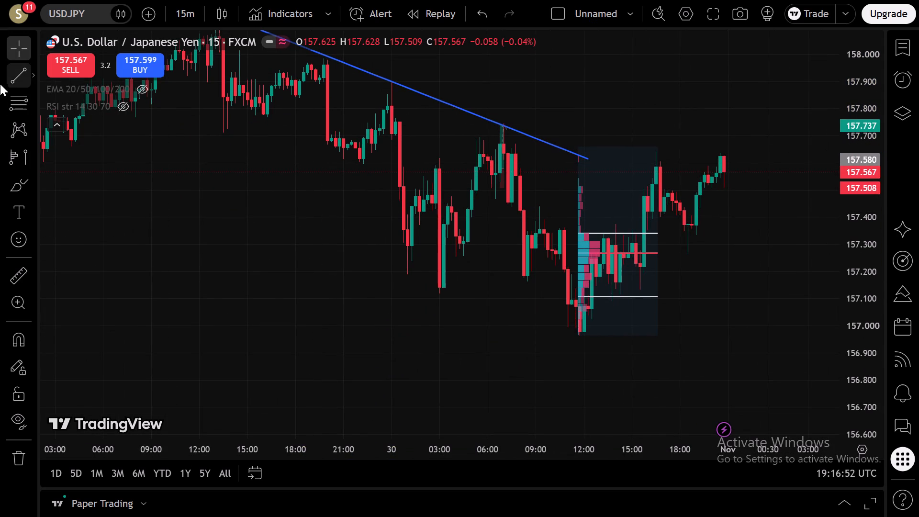
{"action": "left_click", "coordinate": [13, 71]}
{"action": "left_click", "coordinate": [227, 135]}
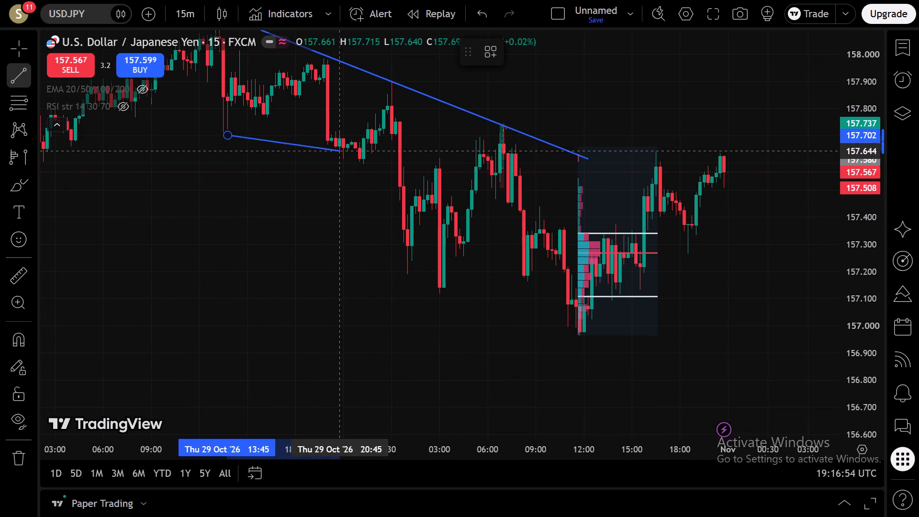
{"action": "left_click", "coordinate": [549, 214]}
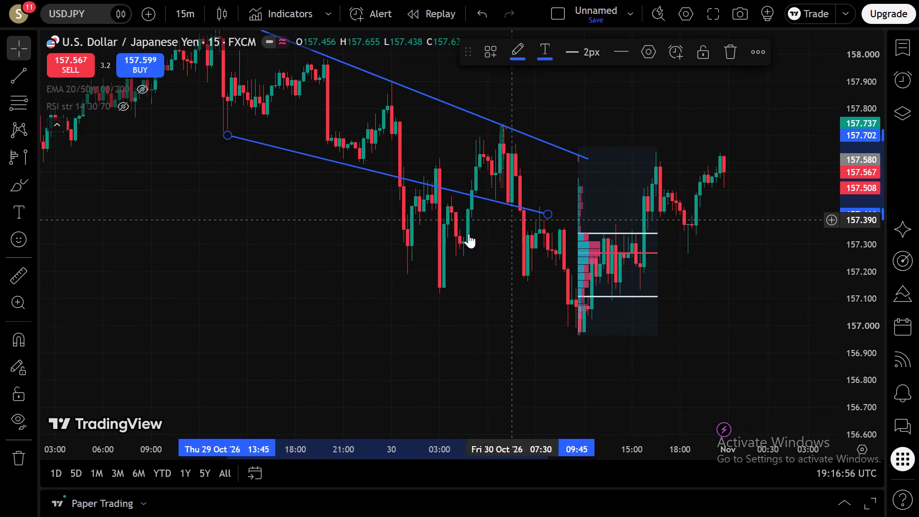
Switch the chart to EURUSD.
{"action": "left_click_drag", "start_coordinate": [394, 255], "coordinate": [259, 291]}
{"action": "scroll", "coordinate": [257, 291], "scroll_direction": "down", "scroll_amount": 1}
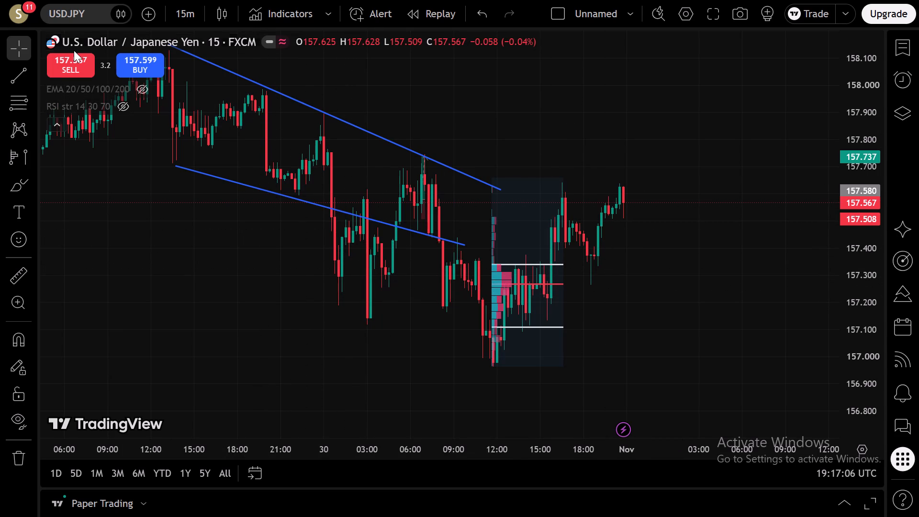
{"action": "key", "text": "space"}
{"action": "key", "text": "space"}
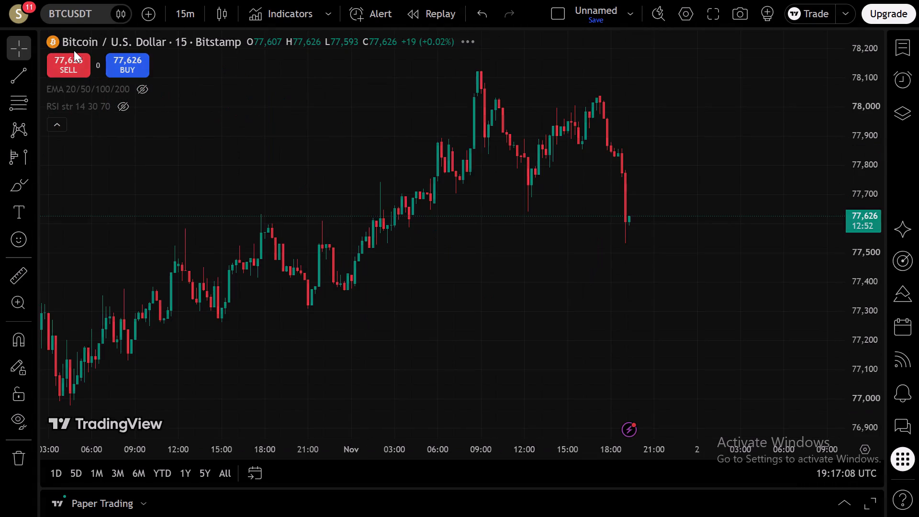
{"action": "key", "text": "space"}
{"action": "key", "text": "space"}
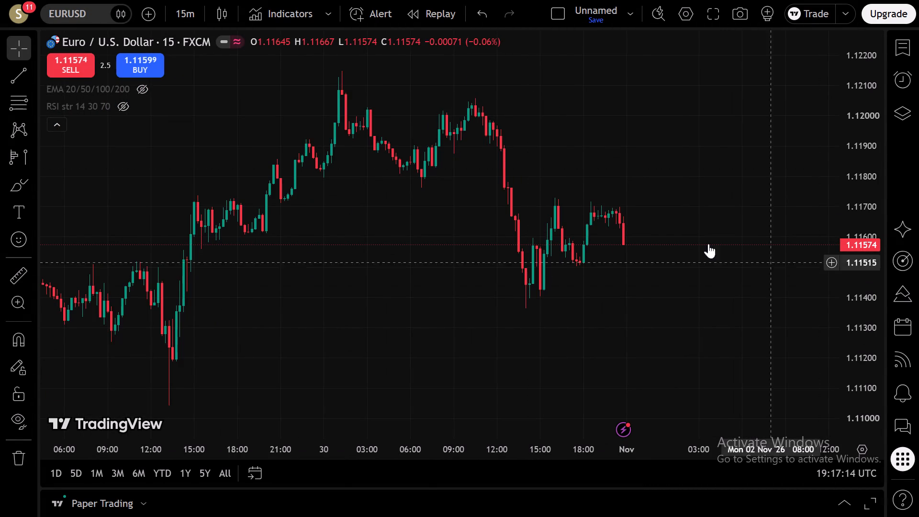
Draw a fixed range volume profile on EURUSD from the 30 October high at about 10:30 to the low at 14:00.
{"action": "scroll", "coordinate": [689, 236], "scroll_direction": "up", "scroll_amount": 3}
{"action": "scroll", "coordinate": [868, 287], "scroll_direction": "up", "scroll_amount": 1}
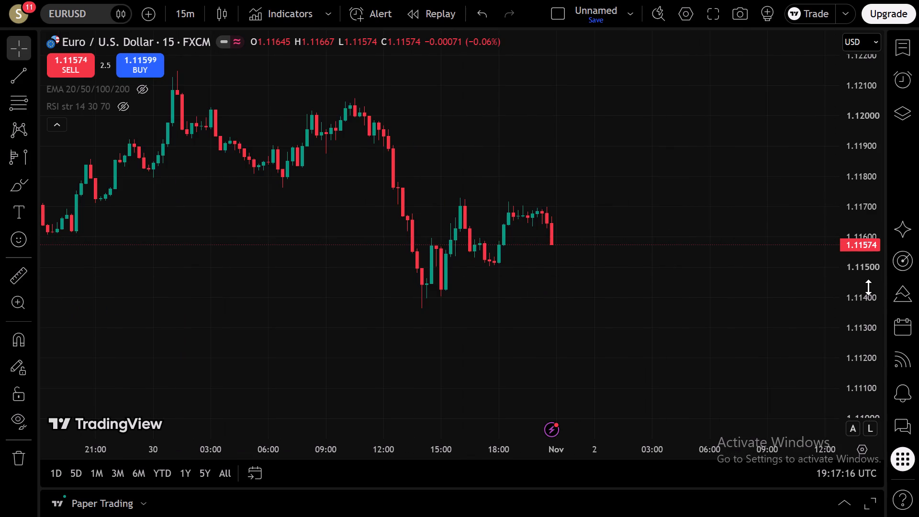
{"action": "scroll", "coordinate": [868, 287], "scroll_direction": "up", "scroll_amount": 2}
{"action": "left_click_drag", "start_coordinate": [696, 317], "coordinate": [575, 320]}
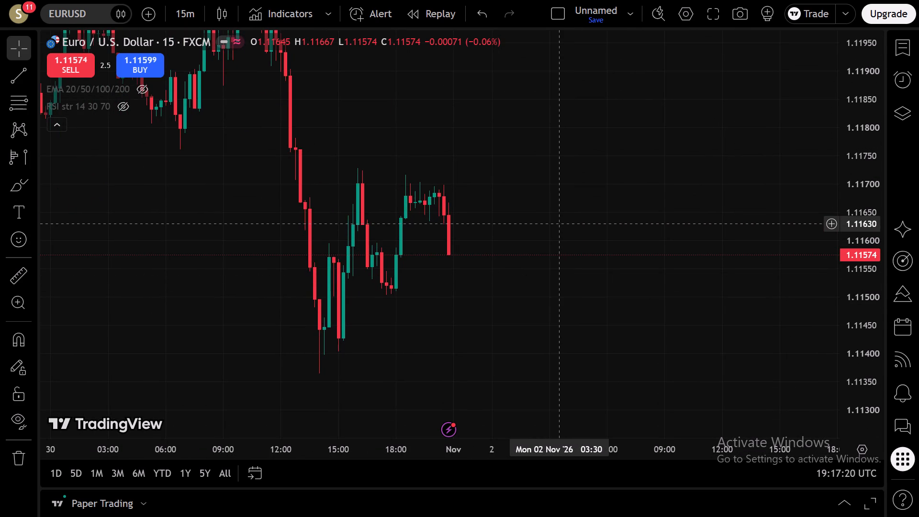
{"action": "scroll", "coordinate": [565, 241], "scroll_direction": "down", "scroll_amount": 1}
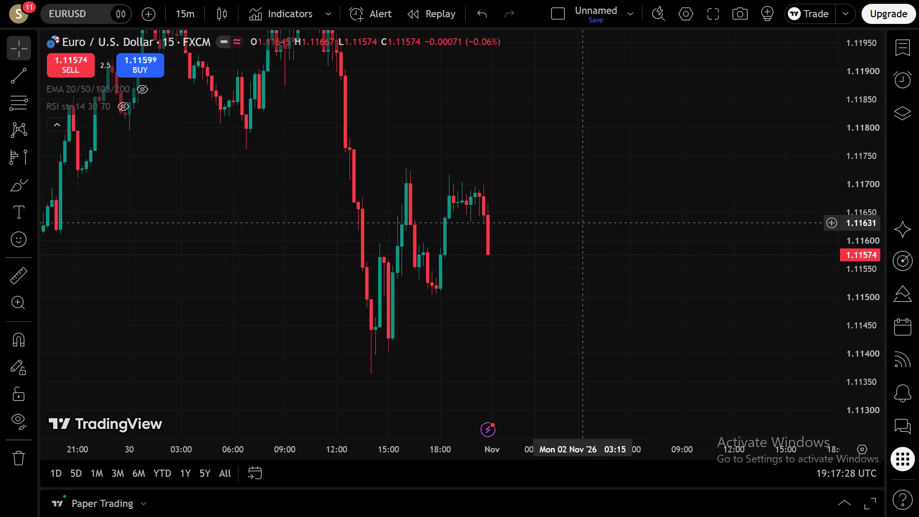
{"action": "scroll", "coordinate": [861, 133], "scroll_direction": "down", "scroll_amount": 2}
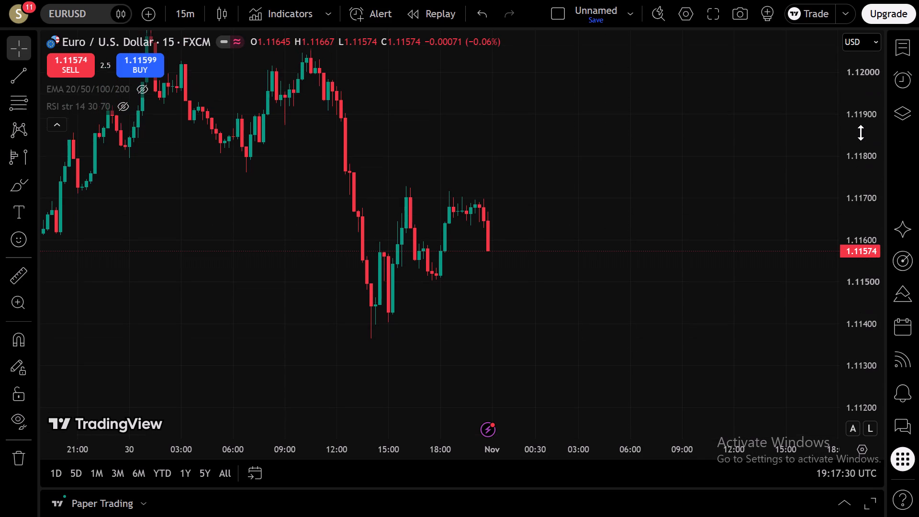
{"action": "scroll", "coordinate": [861, 133], "scroll_direction": "down", "scroll_amount": 1}
{"action": "left_click_drag", "start_coordinate": [570, 293], "coordinate": [801, 308]}
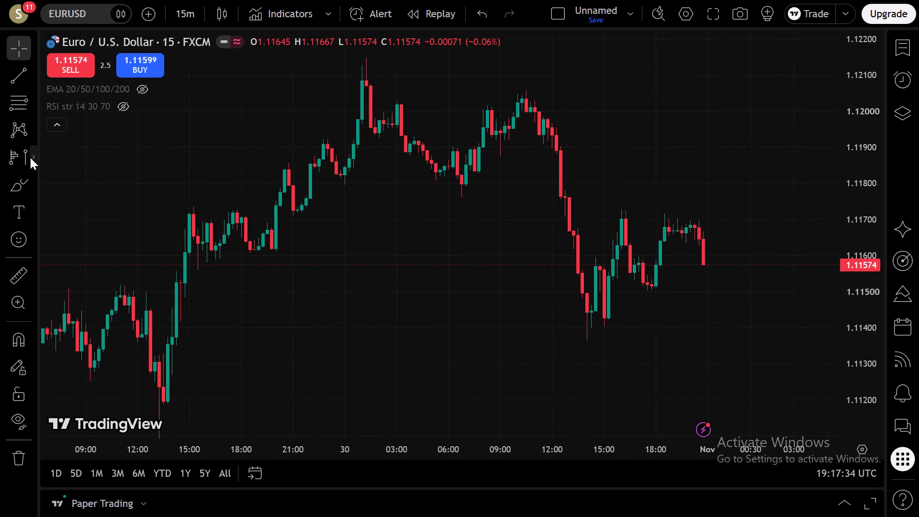
{"action": "left_click", "coordinate": [32, 157]}
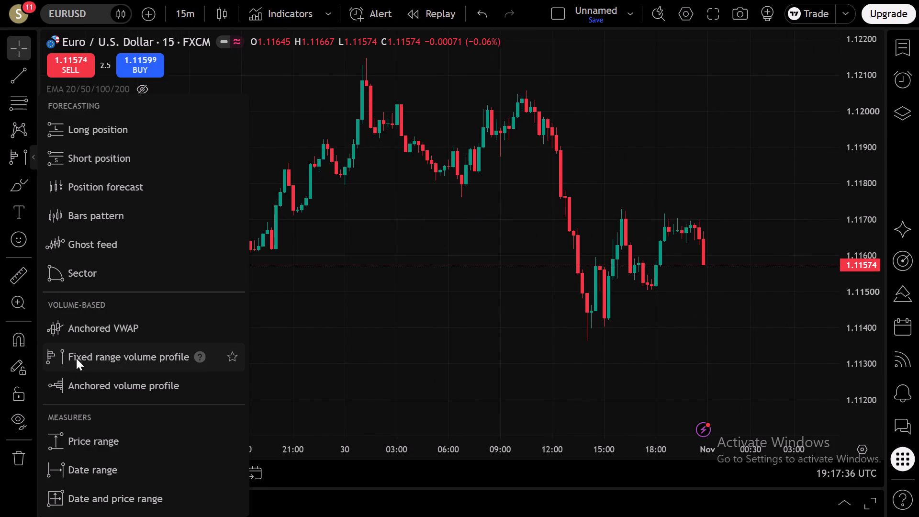
{"action": "left_click", "coordinate": [76, 358]}
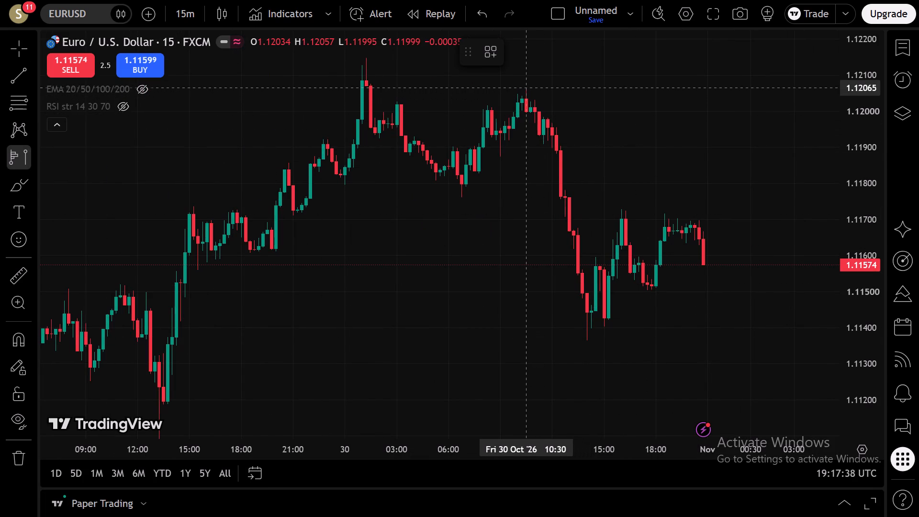
{"action": "left_click", "coordinate": [524, 88]}
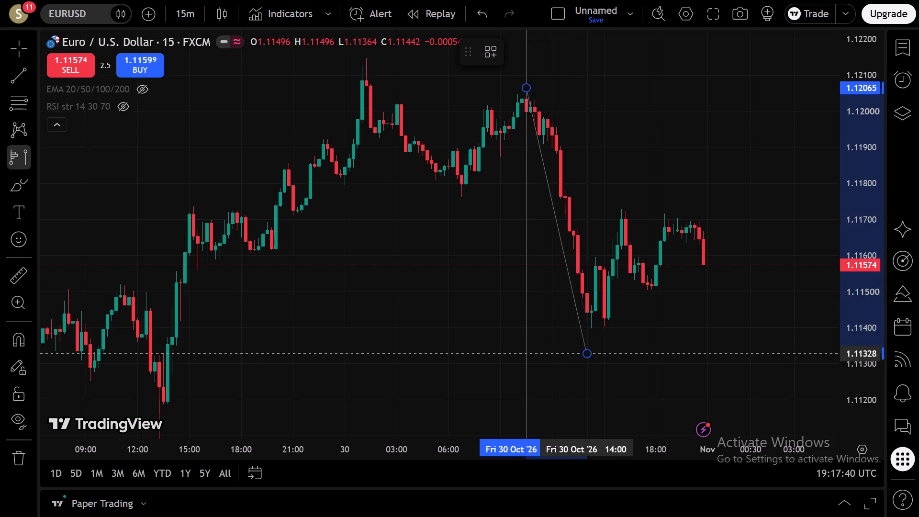
{"action": "left_click", "coordinate": [587, 343]}
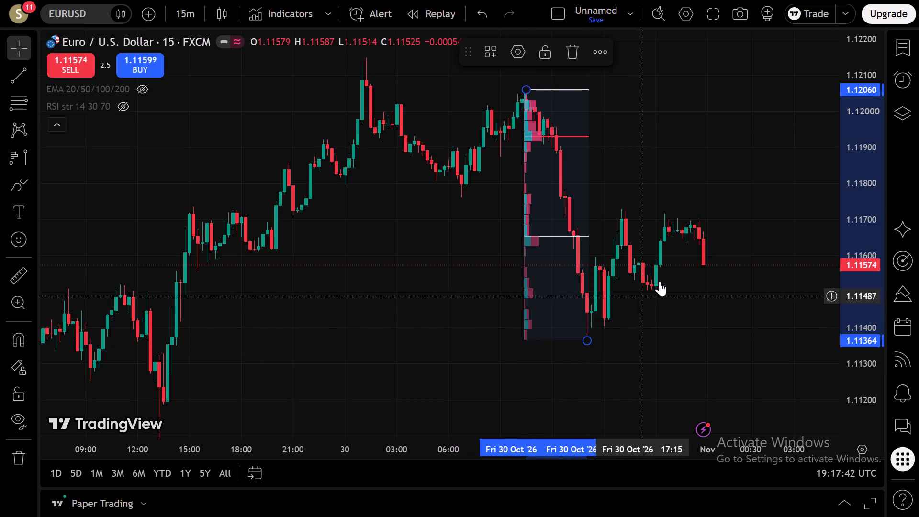
Draw a second fixed range volume profile on EURUSD from the 29 October low at 13:15 to 03:45 on 30 October.
{"action": "left_click_drag", "start_coordinate": [740, 180], "coordinate": [664, 216]}
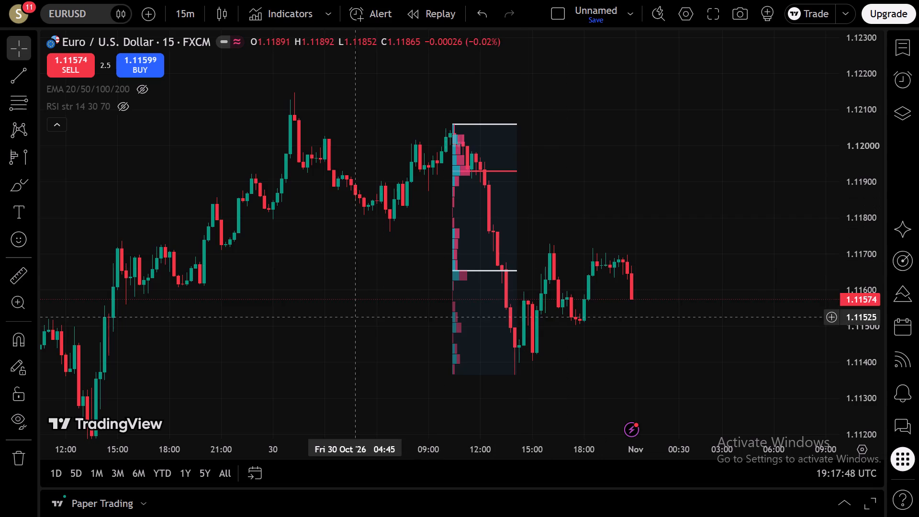
{"action": "left_click_drag", "start_coordinate": [354, 317], "coordinate": [521, 280]}
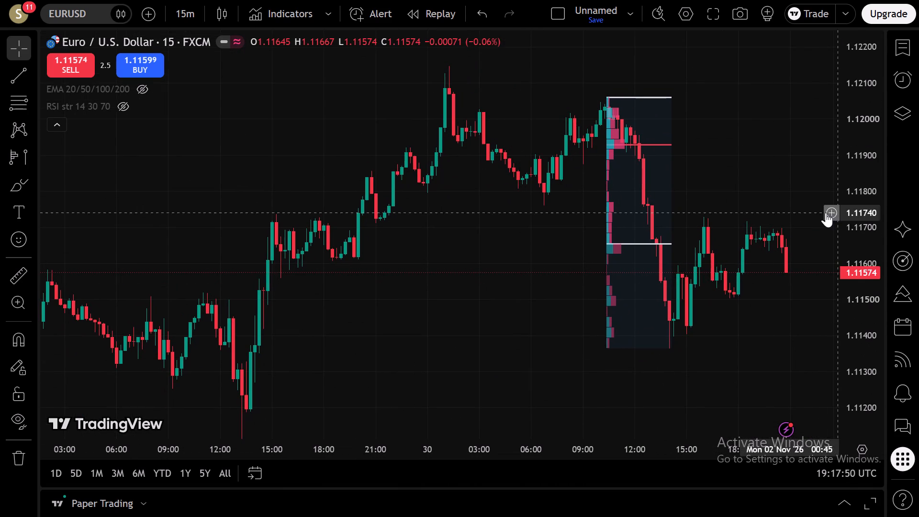
{"action": "scroll", "coordinate": [869, 210], "scroll_direction": "down", "scroll_amount": 1}
{"action": "left_click_drag", "start_coordinate": [385, 322], "coordinate": [454, 276]}
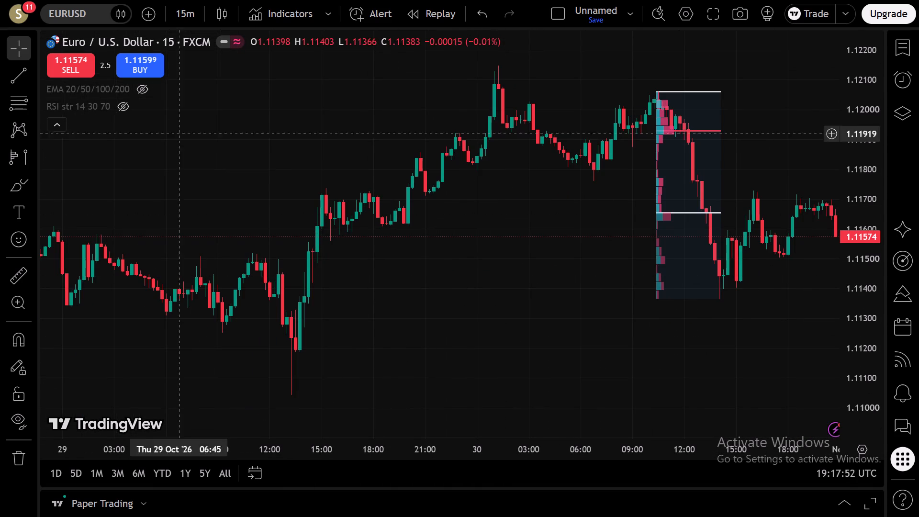
{"action": "left_click_drag", "start_coordinate": [12, 156], "coordinate": [18, 157]}
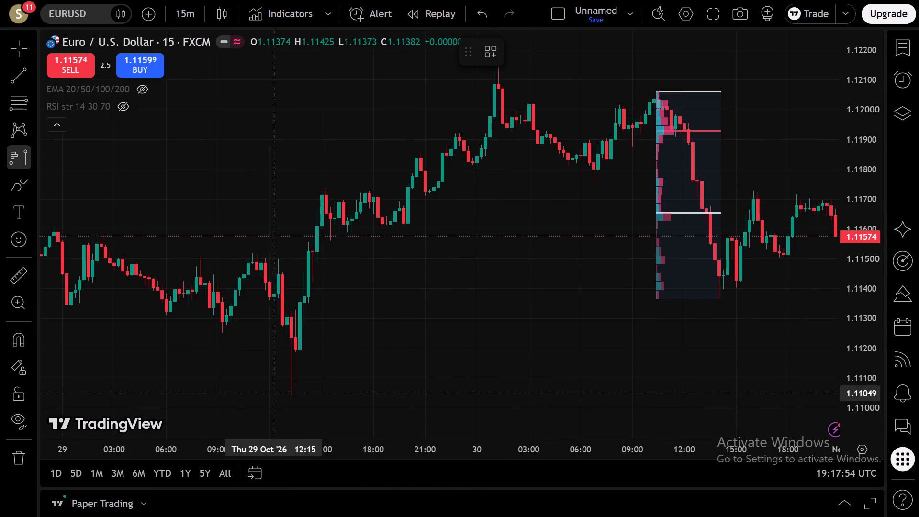
{"action": "left_click", "coordinate": [291, 393]}
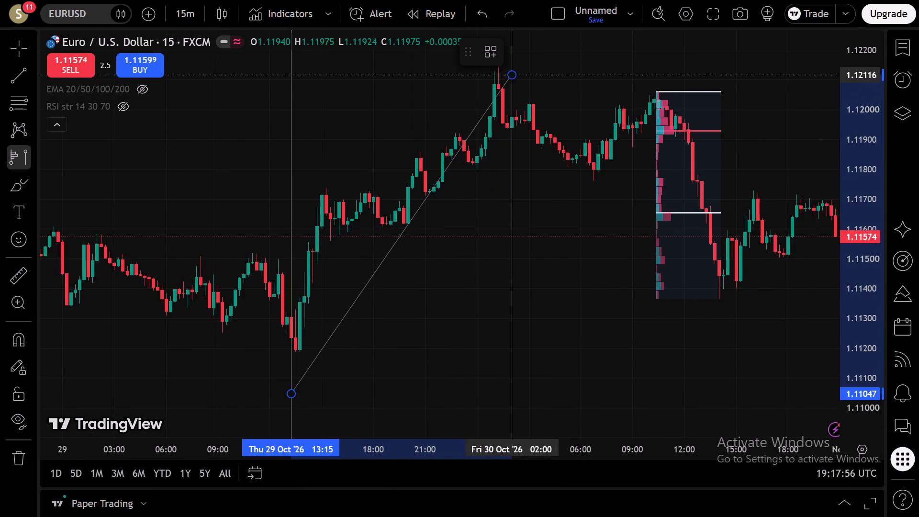
{"action": "left_click", "coordinate": [498, 65]}
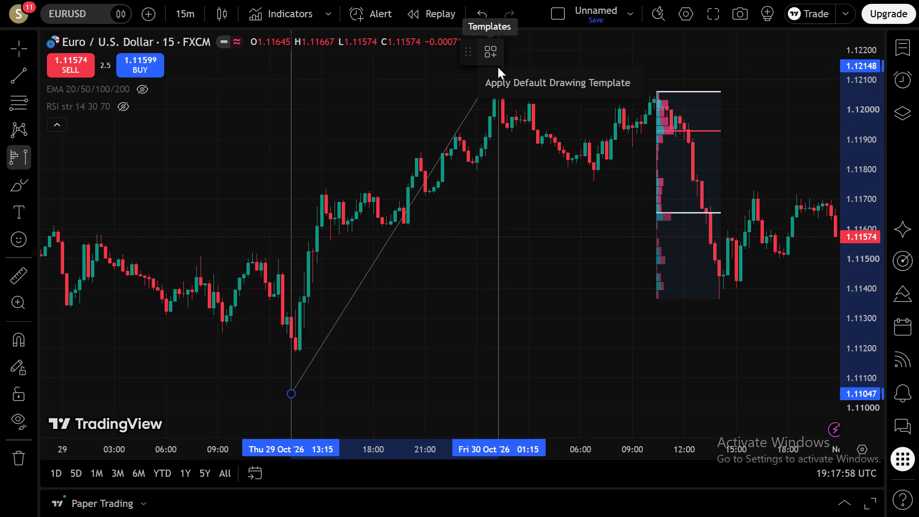
{"action": "left_click_drag", "start_coordinate": [541, 60], "coordinate": [518, 96]}
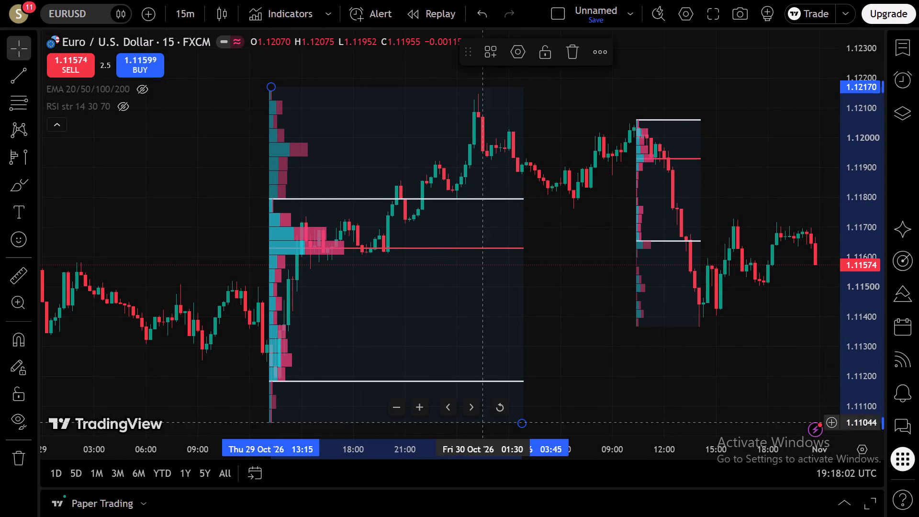
Shorten the second volume profile so that its range ends at 00:30 on 30 October.
{"action": "left_click_drag", "start_coordinate": [520, 424], "coordinate": [494, 424]}
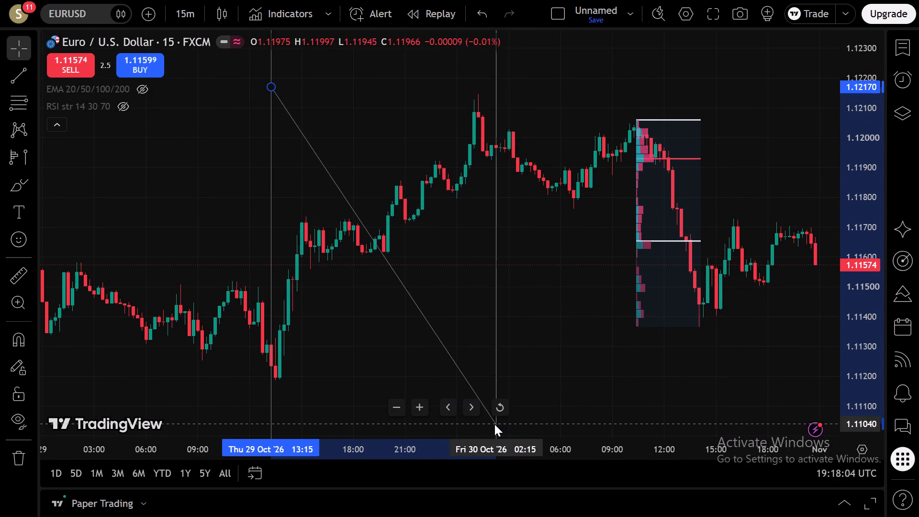
{"action": "left_click_drag", "start_coordinate": [494, 424], "coordinate": [479, 424]}
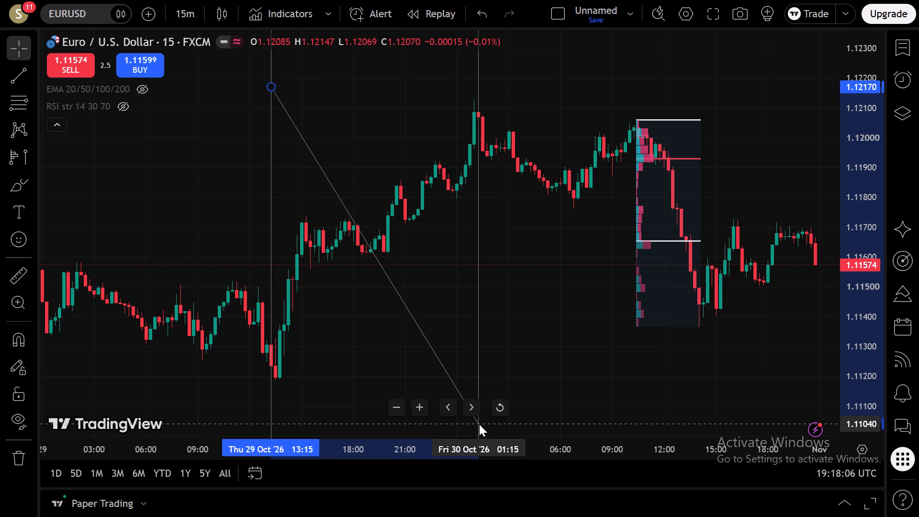
{"action": "left_click_drag", "start_coordinate": [479, 424], "coordinate": [477, 424]}
{"action": "left_click_drag", "start_coordinate": [477, 424], "coordinate": [476, 424]}
{"action": "left_click_drag", "start_coordinate": [497, 343], "coordinate": [497, 311]}
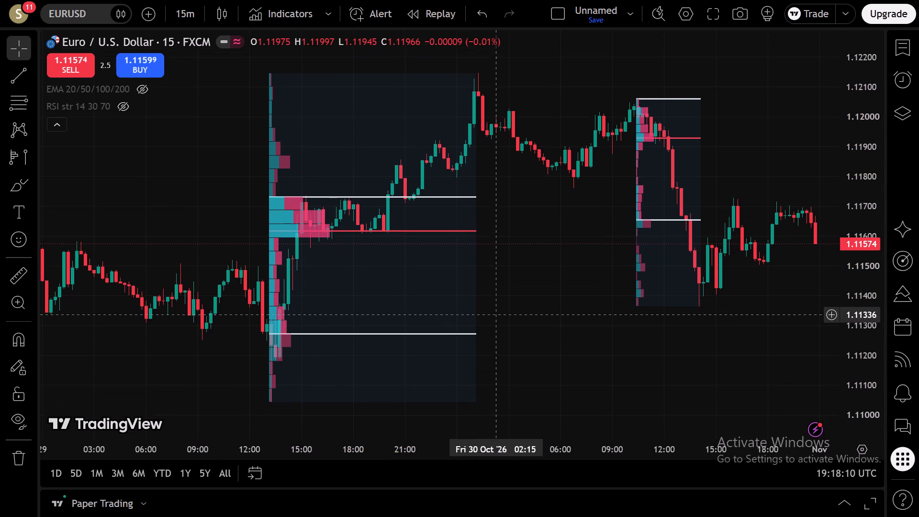
{"action": "left_click_drag", "start_coordinate": [497, 311], "coordinate": [496, 305]}
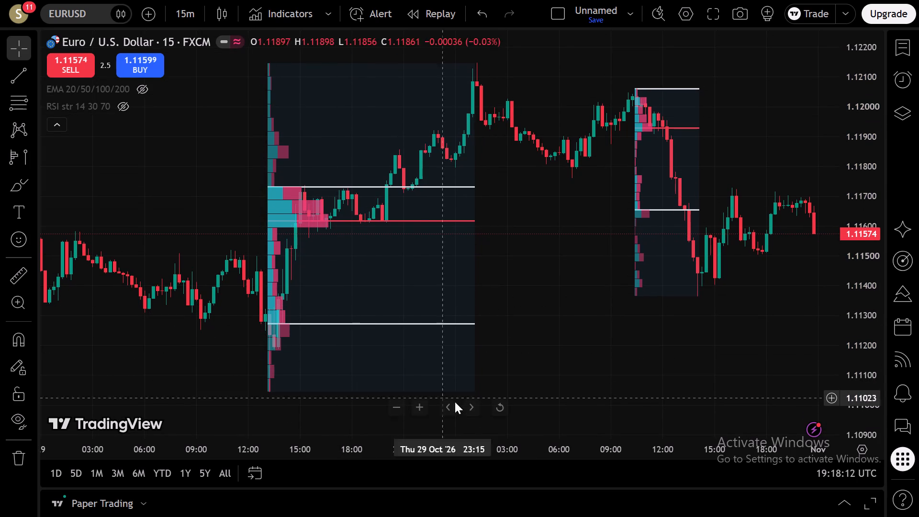
{"action": "left_click_drag", "start_coordinate": [472, 391], "coordinate": [455, 363]}
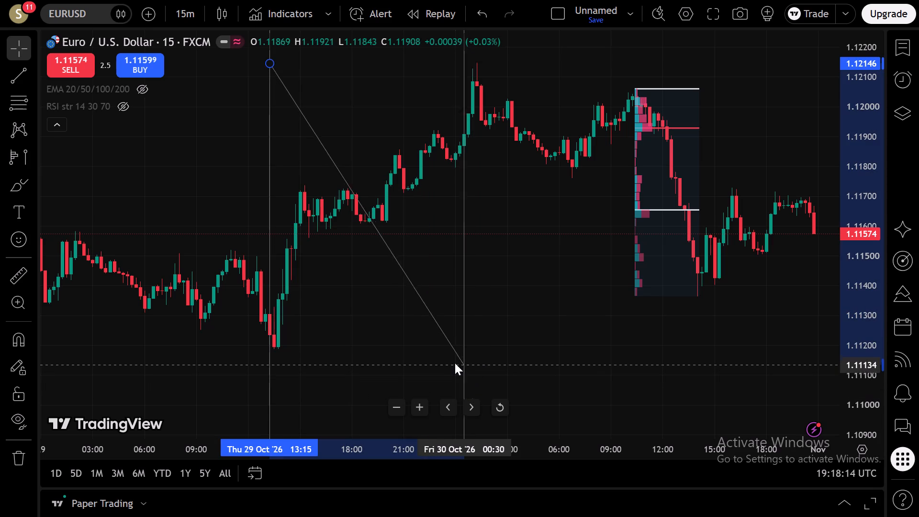
{"action": "left_click_drag", "start_coordinate": [455, 363], "coordinate": [462, 349]}
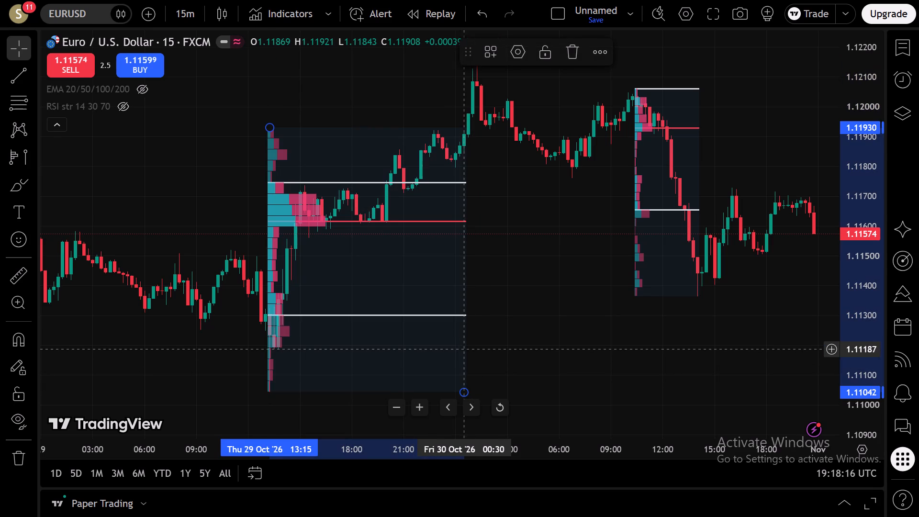
Re-anchor the larger volume profile to run from the 29 October 13:15 low at 1.11042 to the 30 October 01:00 high at 1.12146.
{"action": "left_click_drag", "start_coordinate": [313, 287], "coordinate": [341, 267]}
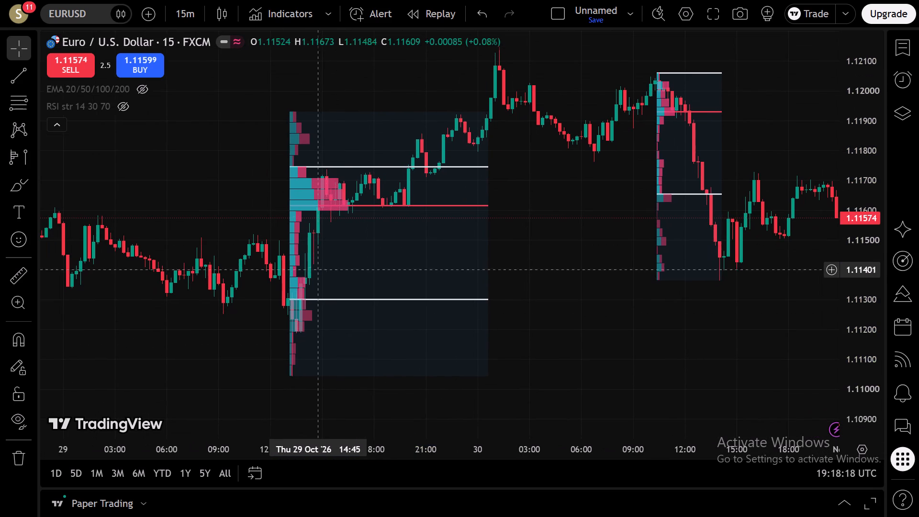
{"action": "left_click_drag", "start_coordinate": [294, 110], "coordinate": [421, 72]}
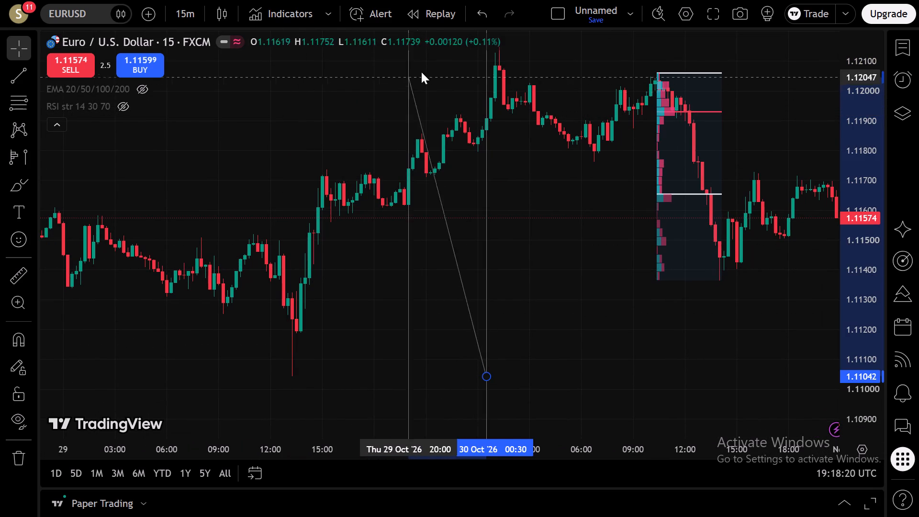
{"action": "left_click_drag", "start_coordinate": [421, 72], "coordinate": [493, 51]}
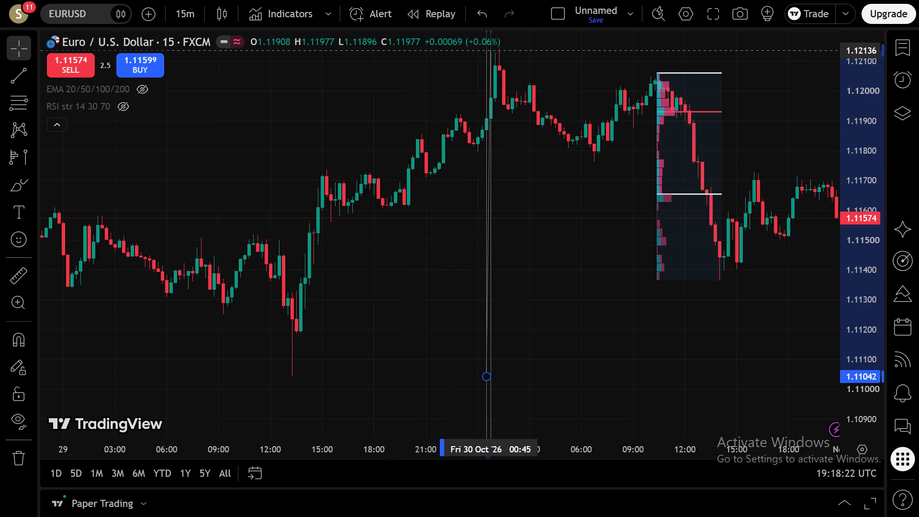
{"action": "left_click_drag", "start_coordinate": [487, 139], "coordinate": [279, 319]}
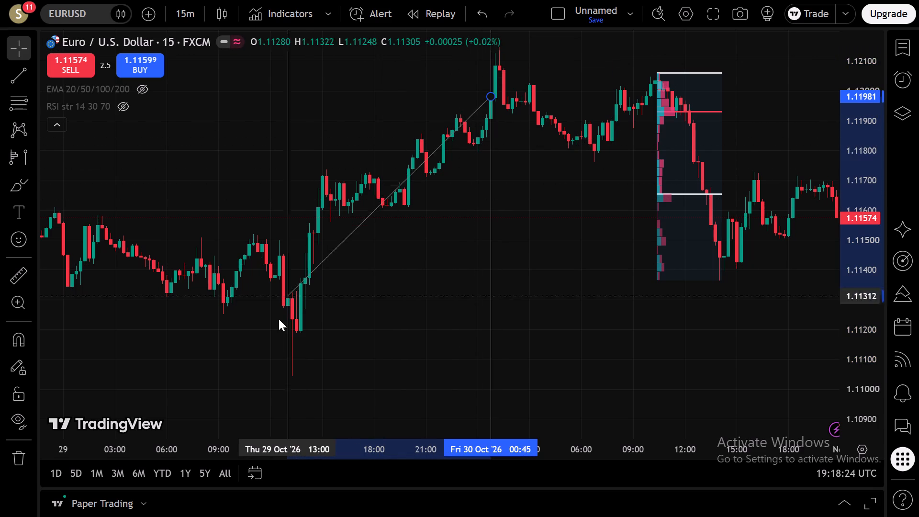
{"action": "left_click_drag", "start_coordinate": [279, 319], "coordinate": [291, 372]}
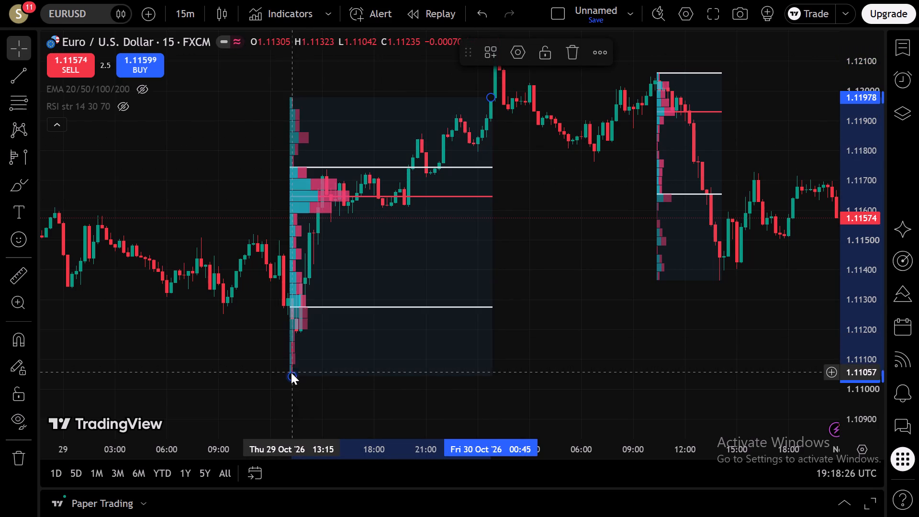
{"action": "left_click_drag", "start_coordinate": [550, 270], "coordinate": [490, 334]}
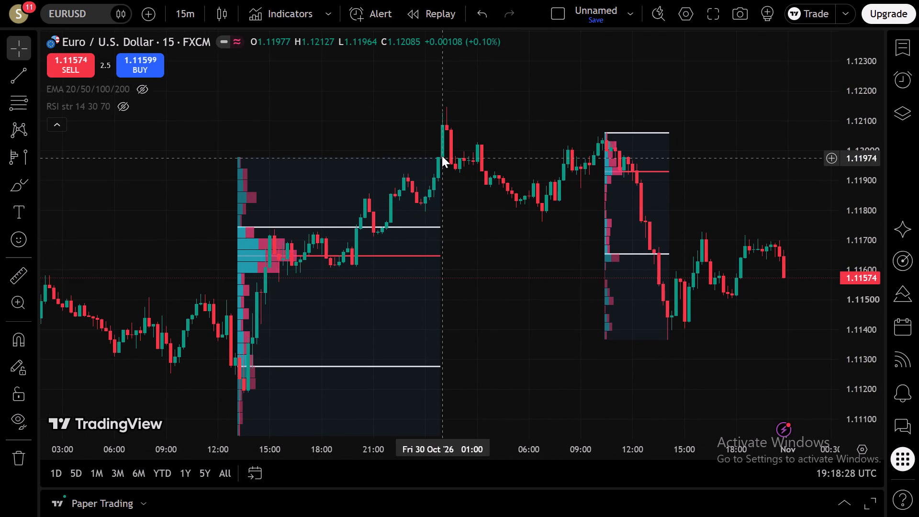
{"action": "left_click_drag", "start_coordinate": [440, 158], "coordinate": [444, 147]}
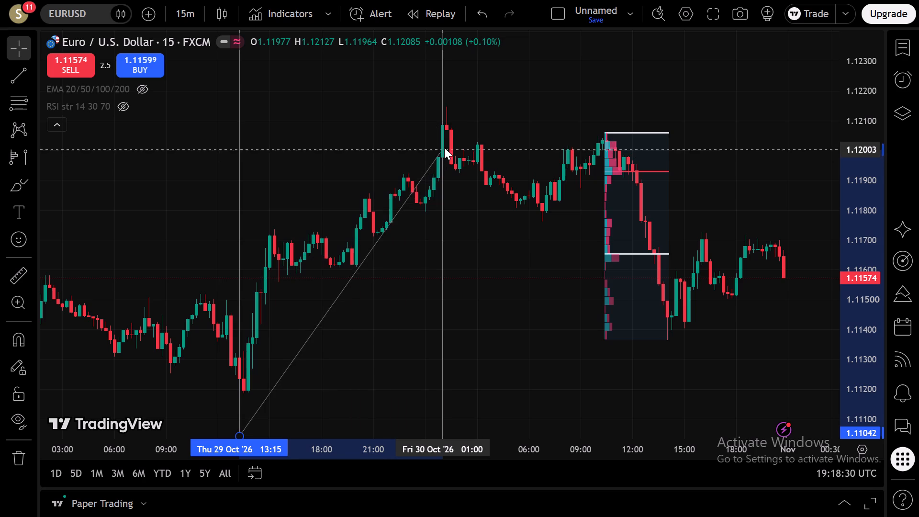
{"action": "left_click_drag", "start_coordinate": [444, 147], "coordinate": [441, 112]}
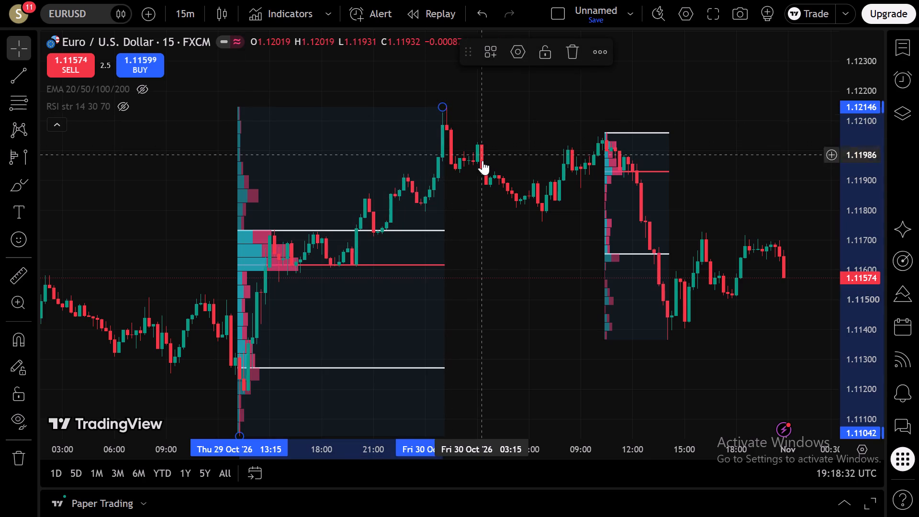
Delete the smaller volume profile covering the 30 October decline from about 10:30 to 14:00.
{"action": "left_click_drag", "start_coordinate": [477, 257], "coordinate": [482, 248]}
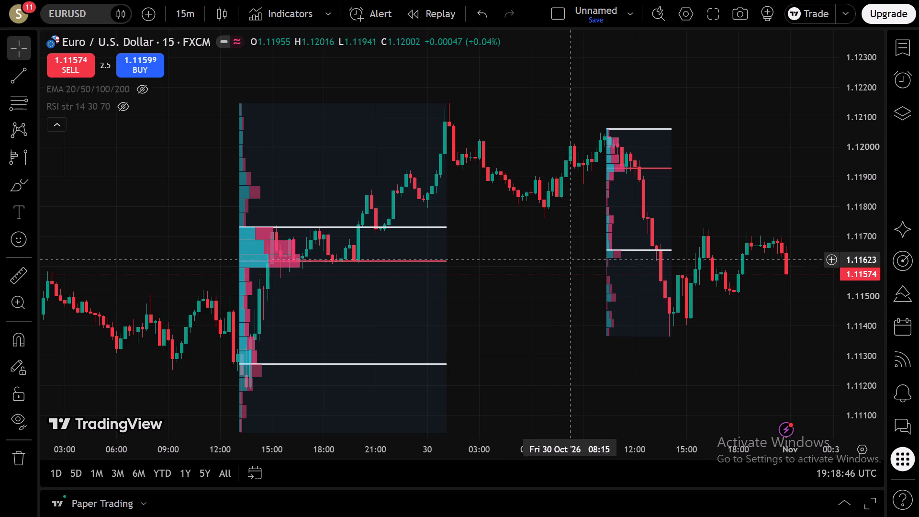
{"action": "left_click", "coordinate": [632, 273]}
{"action": "right_click", "coordinate": [606, 126]}
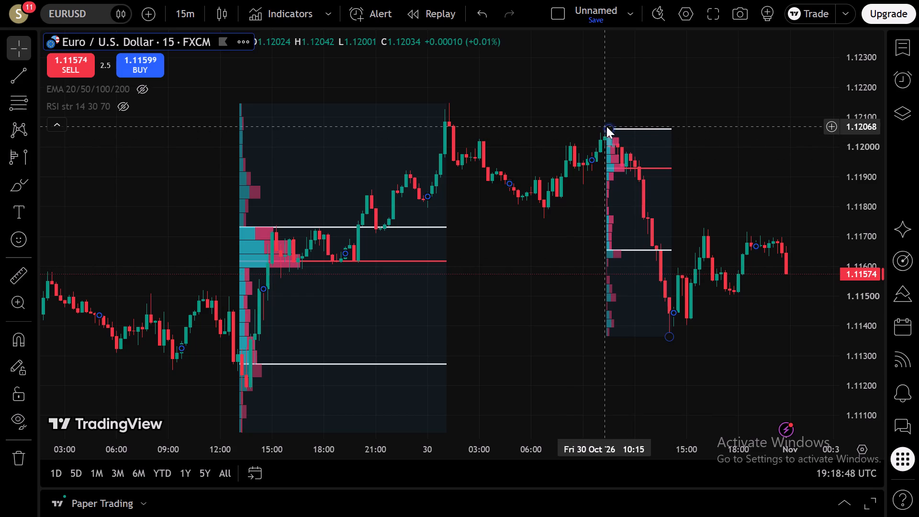
{"action": "left_click", "coordinate": [633, 328]}
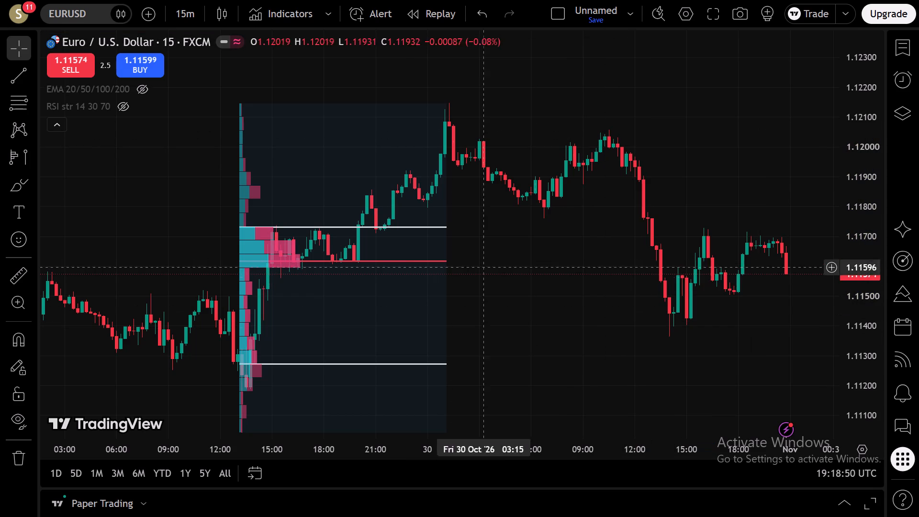
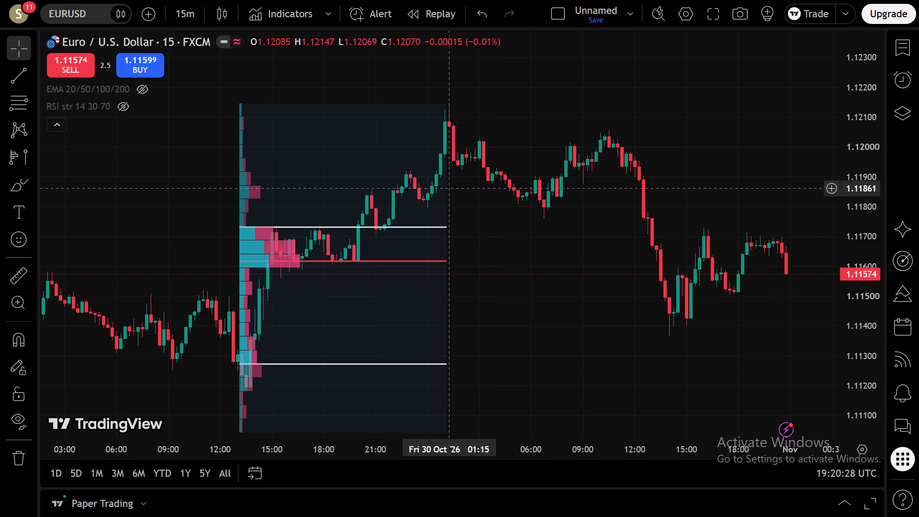
Switch the EURUSD chart from the 15-minute to the 5-minute interval.
{"action": "left_click", "coordinate": [178, 8]}
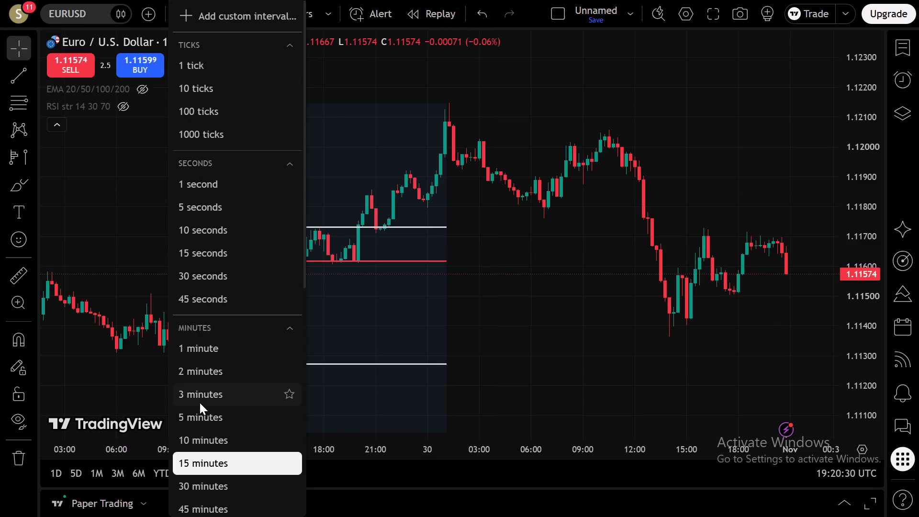
{"action": "left_click", "coordinate": [201, 405]}
{"action": "left_click", "coordinate": [184, 17]}
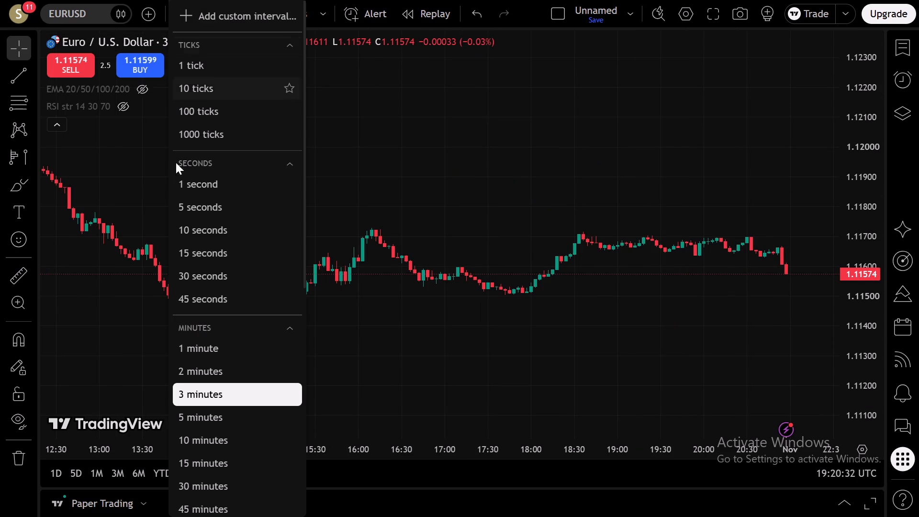
{"action": "left_click", "coordinate": [203, 421]}
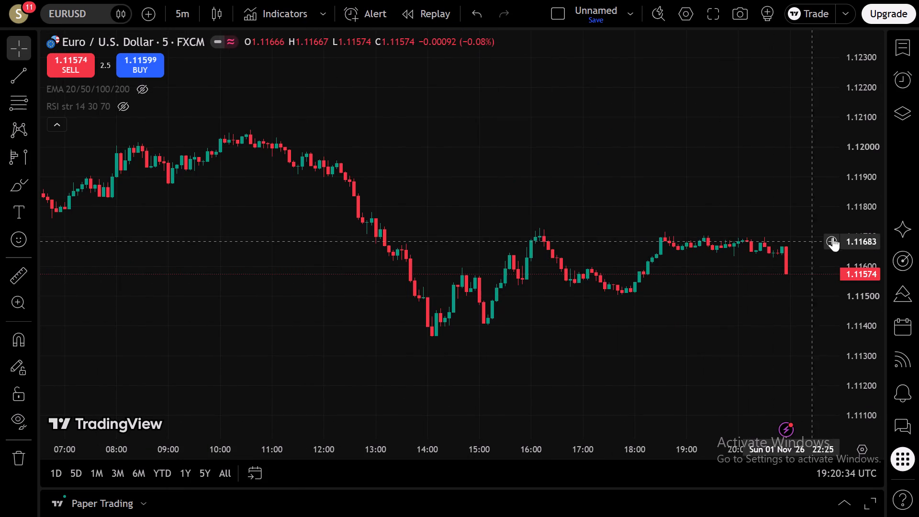
Draw a short, nearly flat trendline beneath the 30 October swing low, from 17:00 at about 1.11502 to about 18:45 at 1.11505.
{"action": "scroll", "coordinate": [865, 231], "scroll_direction": "down", "scroll_amount": 4}
{"action": "scroll", "coordinate": [865, 231], "scroll_direction": "up", "scroll_amount": 7}
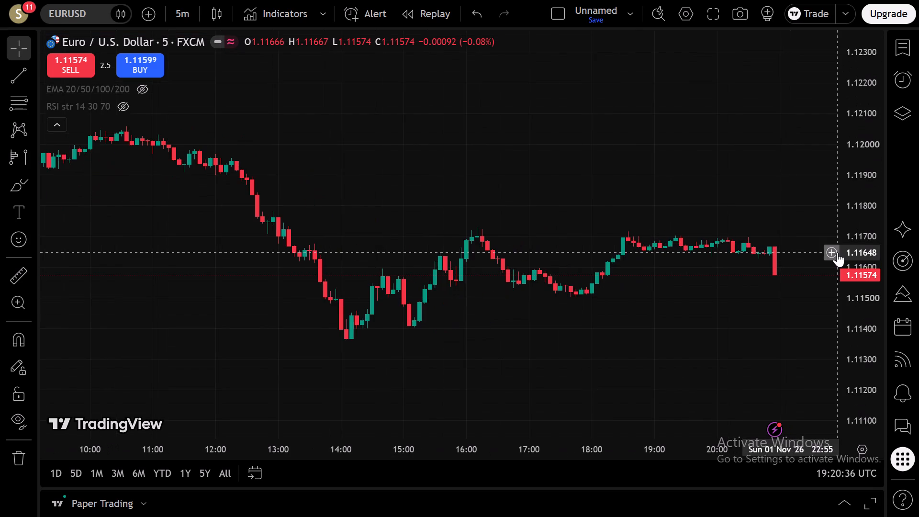
{"action": "scroll", "coordinate": [876, 258], "scroll_direction": "up", "scroll_amount": 4}
{"action": "scroll", "coordinate": [662, 287], "scroll_direction": "down", "scroll_amount": 3}
{"action": "left_click_drag", "start_coordinate": [650, 349], "coordinate": [642, 301]}
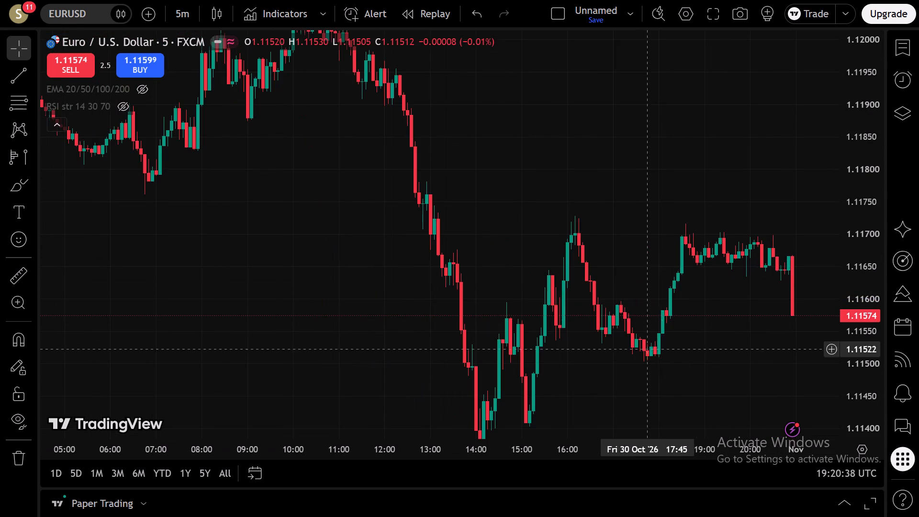
{"action": "left_click_drag", "start_coordinate": [642, 301], "coordinate": [626, 202]}
{"action": "left_click_drag", "start_coordinate": [690, 204], "coordinate": [596, 263]}
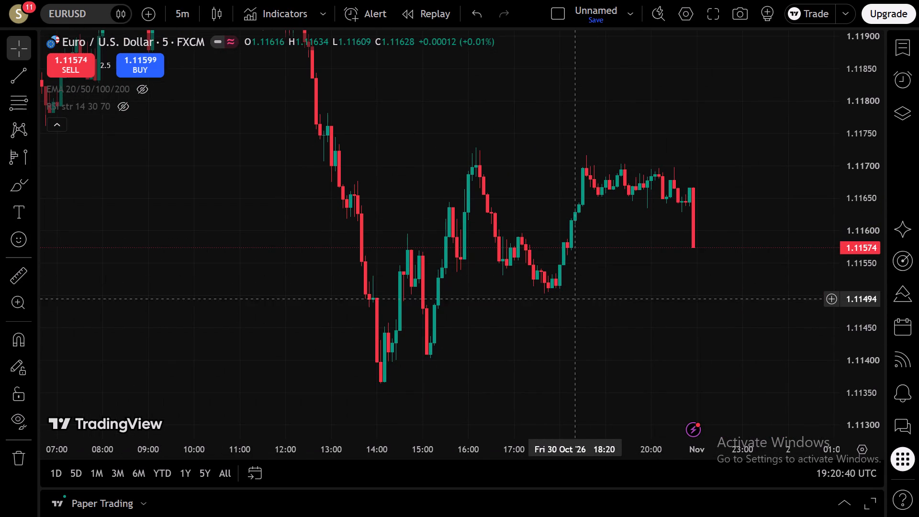
{"action": "left_click", "coordinate": [14, 73]}
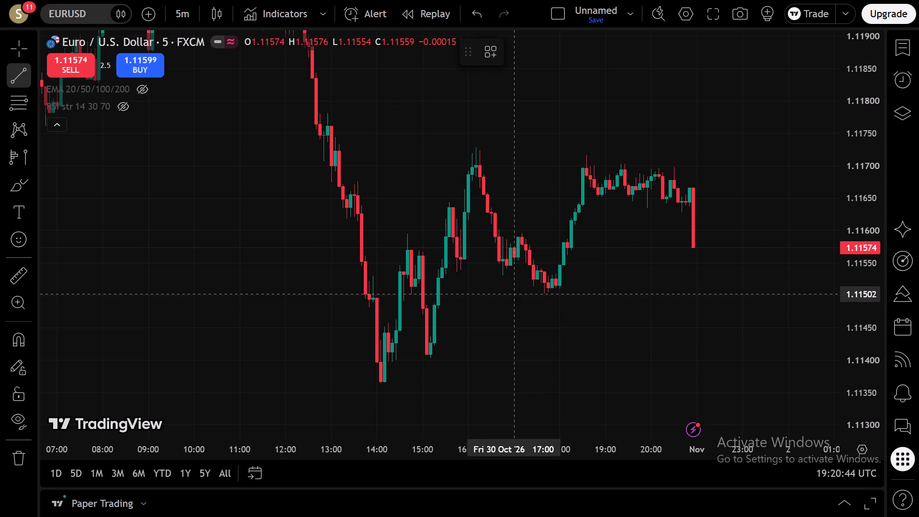
{"action": "left_click", "coordinate": [513, 294]}
{"action": "left_click", "coordinate": [595, 292]}
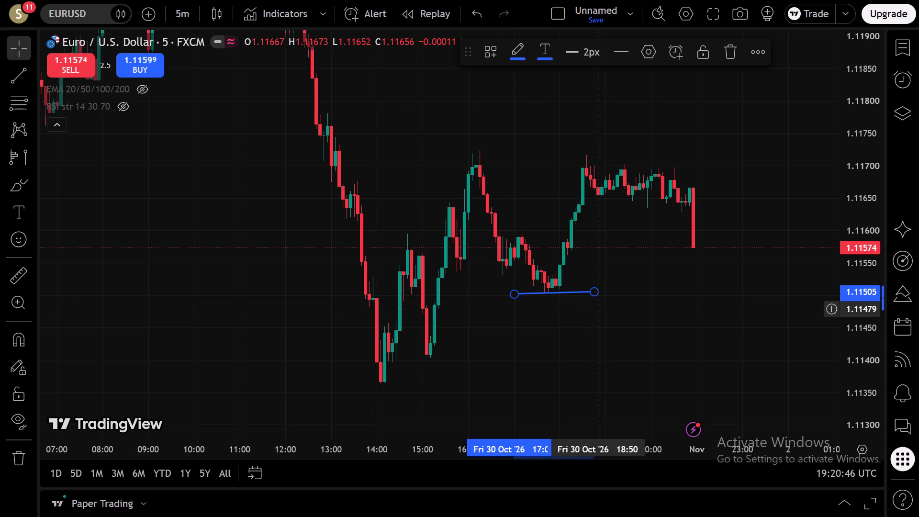
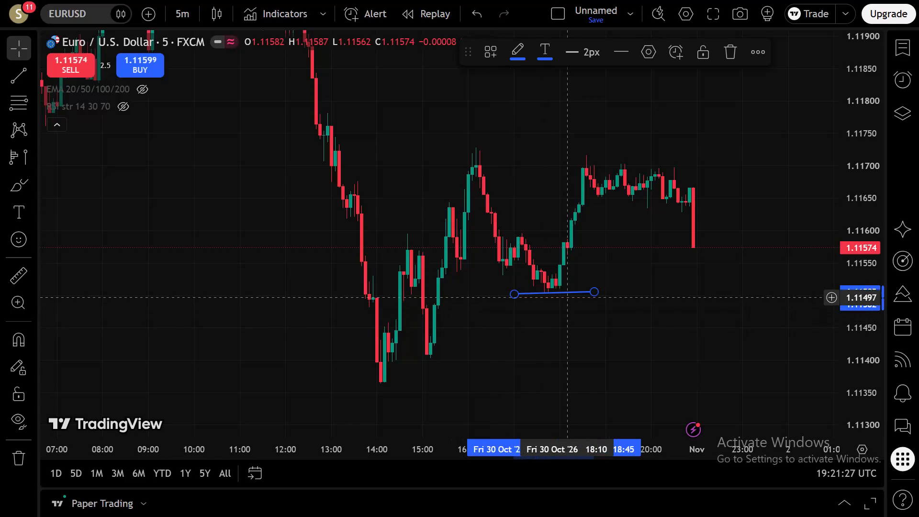
Level the short trendline and move it beneath the swing low just after 15:00 on 30 October, at about 1.11402.
{"action": "left_click", "coordinate": [591, 292]}
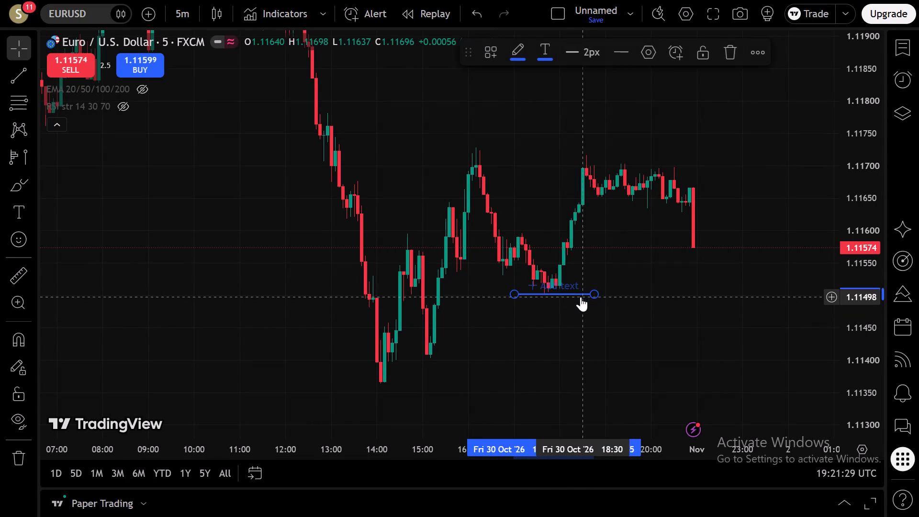
{"action": "left_click_drag", "start_coordinate": [578, 293], "coordinate": [477, 366]}
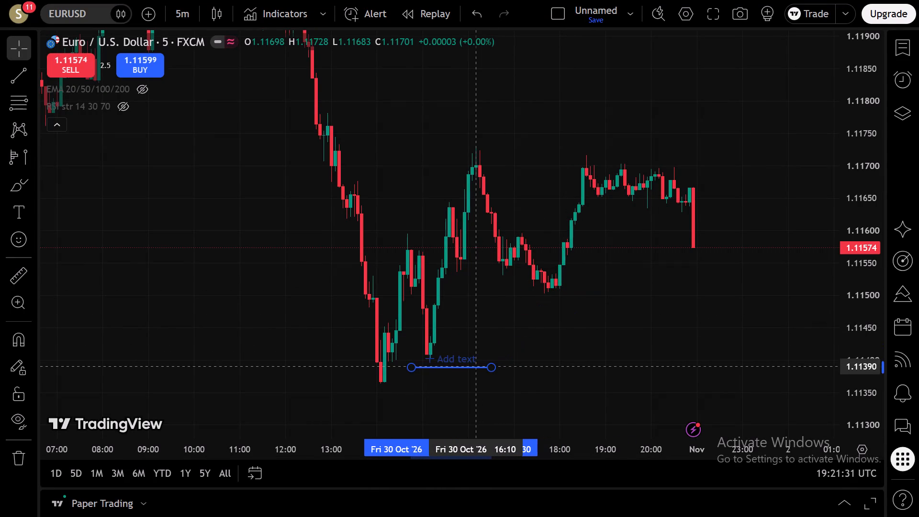
{"action": "left_click_drag", "start_coordinate": [477, 366], "coordinate": [478, 359]}
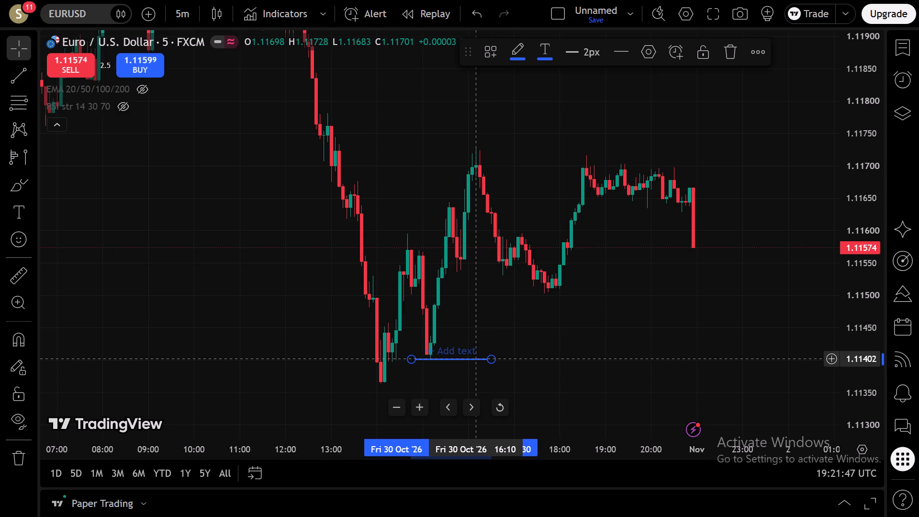
Move the flat trendline up beneath the paired swing lows at about 1.11533, spanning 15:40 to about 17:30.
{"action": "left_click_drag", "start_coordinate": [585, 309], "coordinate": [526, 335]}
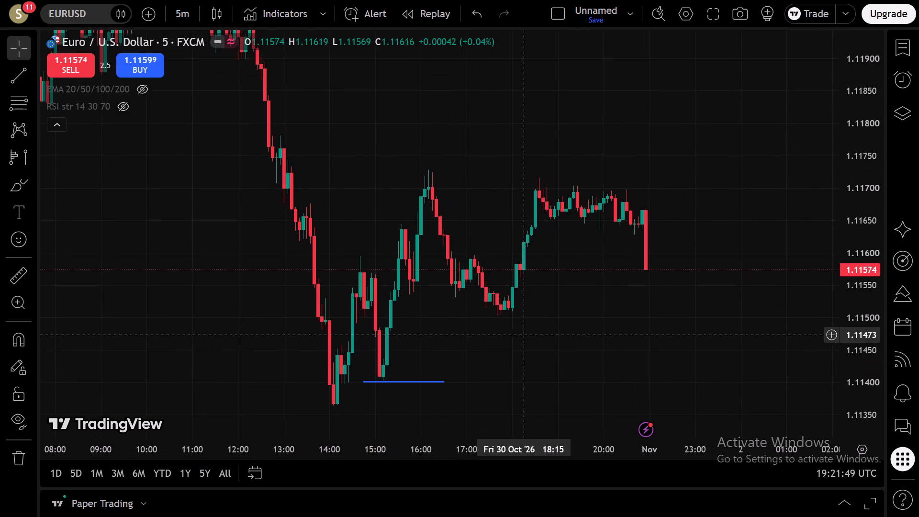
{"action": "left_click", "coordinate": [416, 381]}
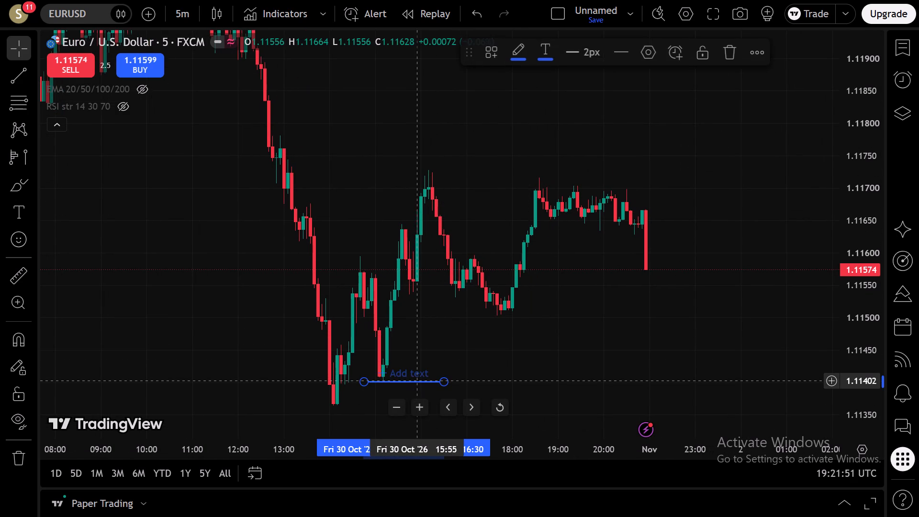
{"action": "left_click_drag", "start_coordinate": [416, 381], "coordinate": [436, 335]}
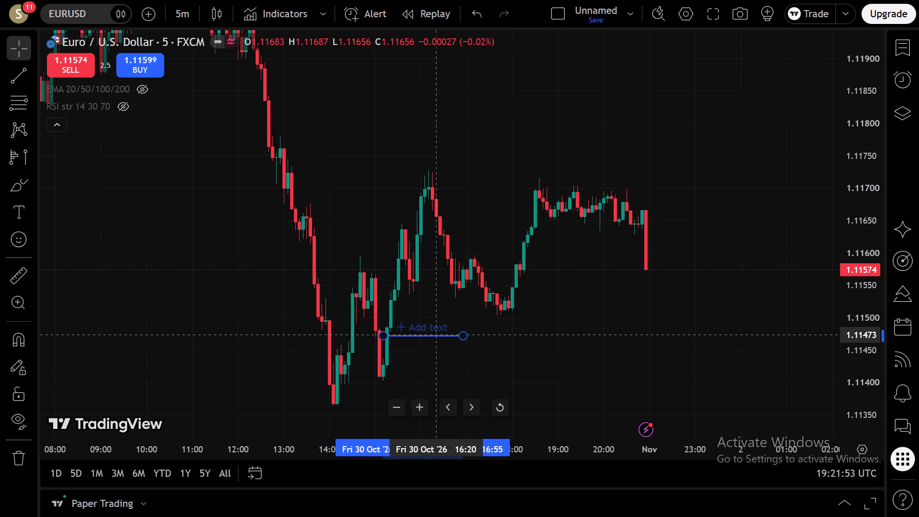
{"action": "left_click_drag", "start_coordinate": [436, 335], "coordinate": [458, 293]}
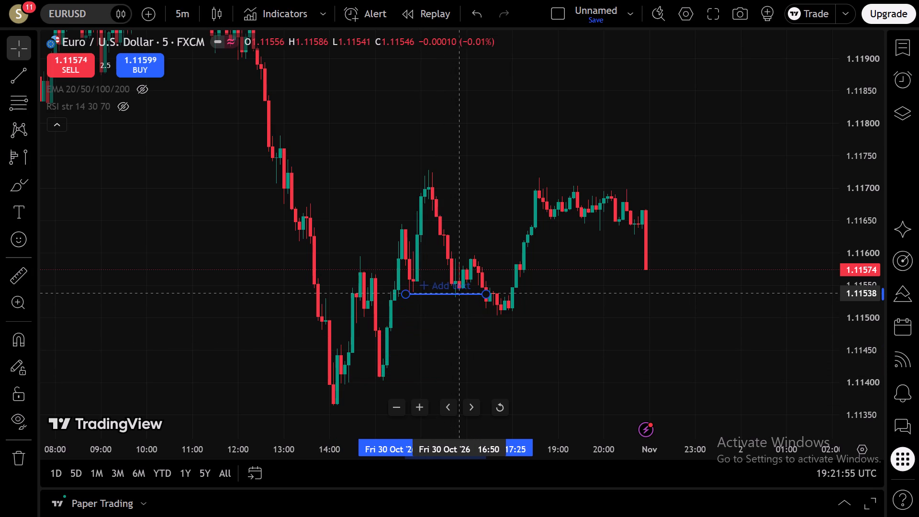
{"action": "left_click_drag", "start_coordinate": [458, 293], "coordinate": [458, 295]}
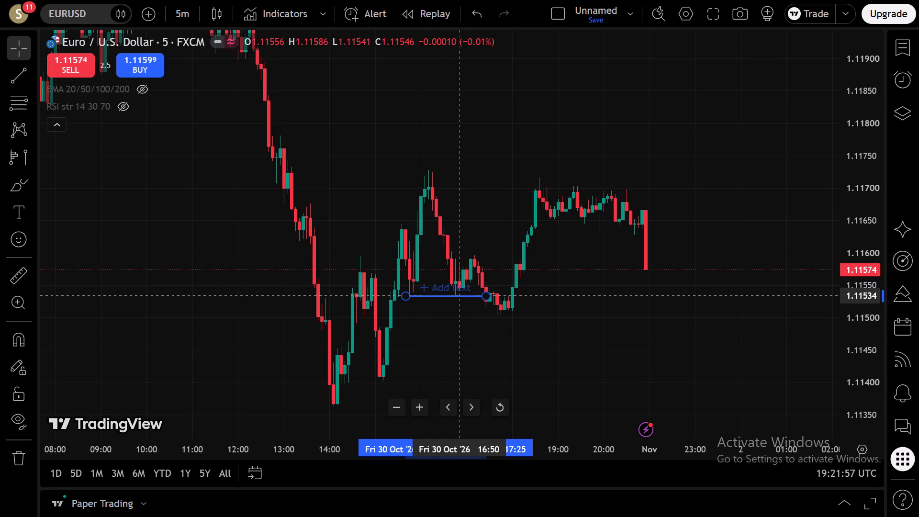
{"action": "left_click_drag", "start_coordinate": [551, 312], "coordinate": [512, 360]}
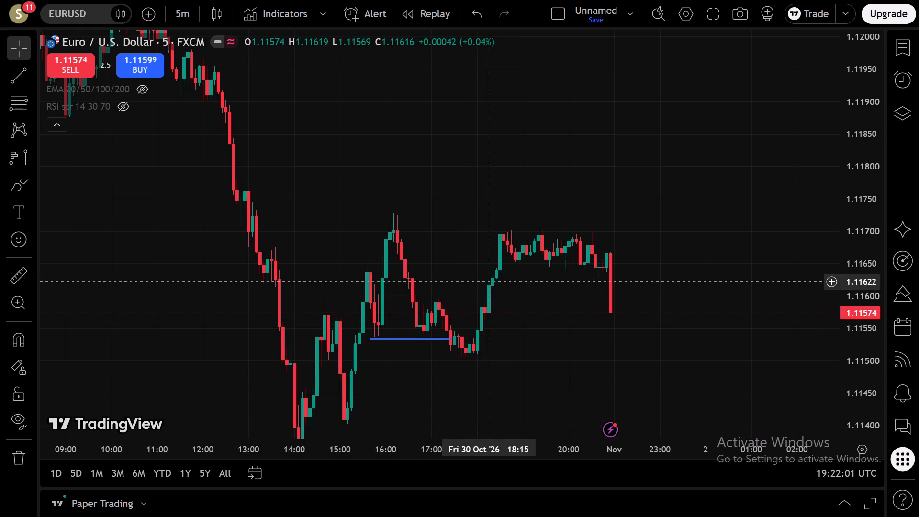
{"action": "left_click_drag", "start_coordinate": [513, 295], "coordinate": [493, 338]}
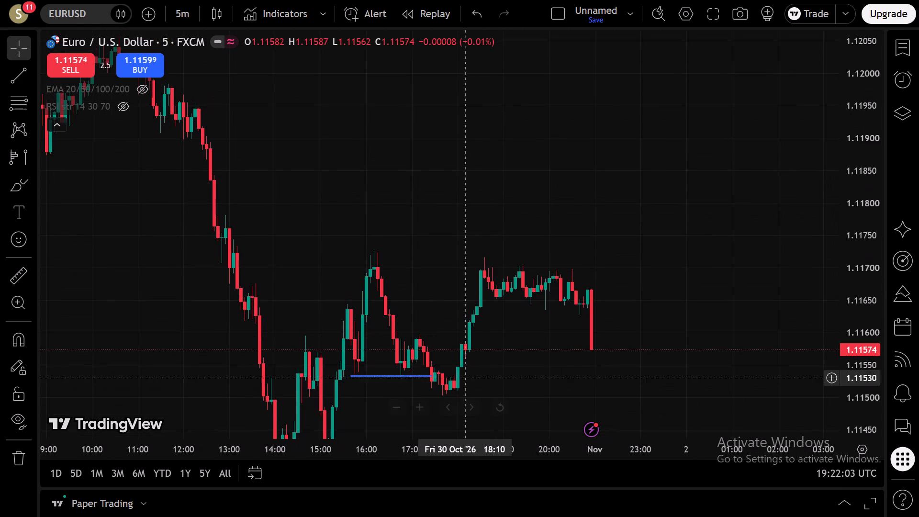
{"action": "left_click", "coordinate": [433, 373]}
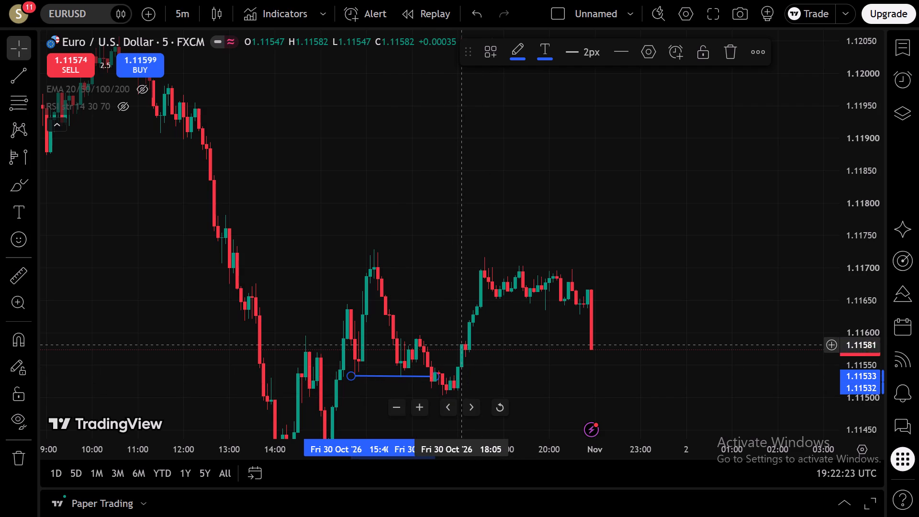
Draw a nearly flat trendline above the 30 October evening highs, from 17:30 to 19:25 at about 1.11712.
{"action": "left_click", "coordinate": [10, 74]}
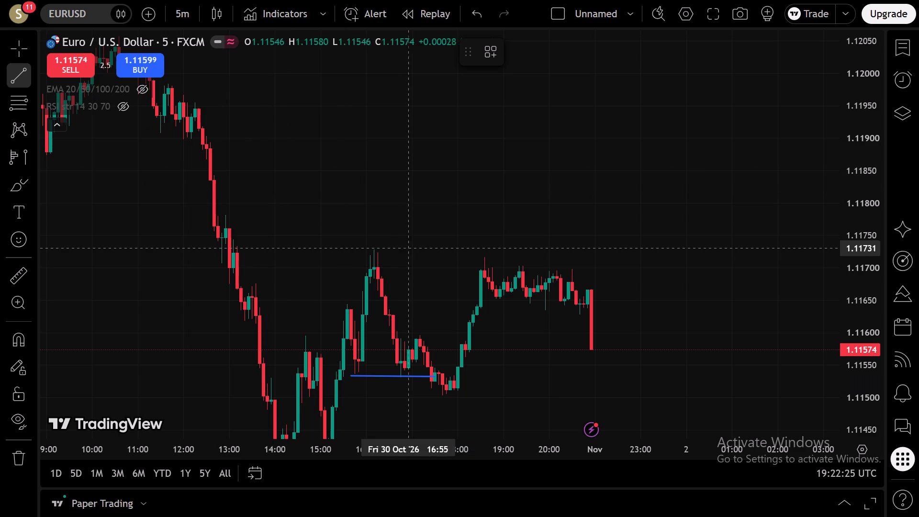
{"action": "left_click", "coordinate": [435, 258]}
{"action": "left_click", "coordinate": [520, 256]}
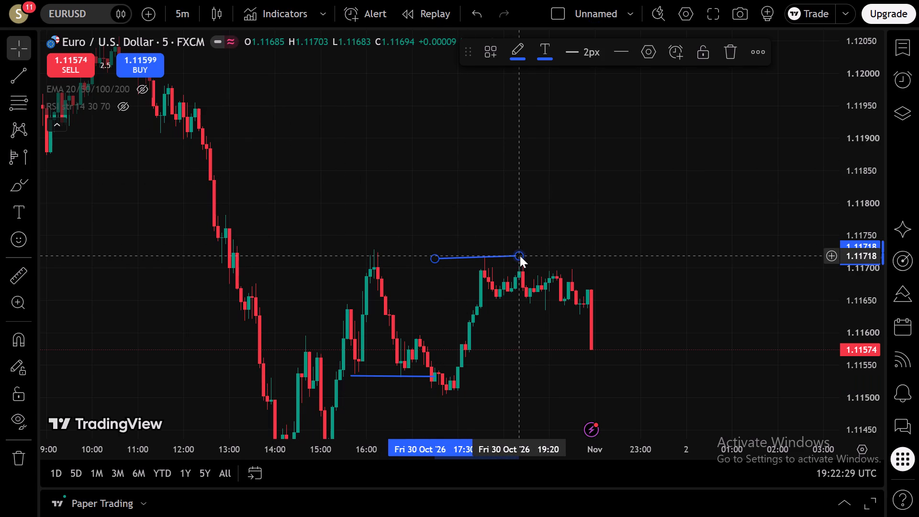
{"action": "left_click", "coordinate": [522, 256]}
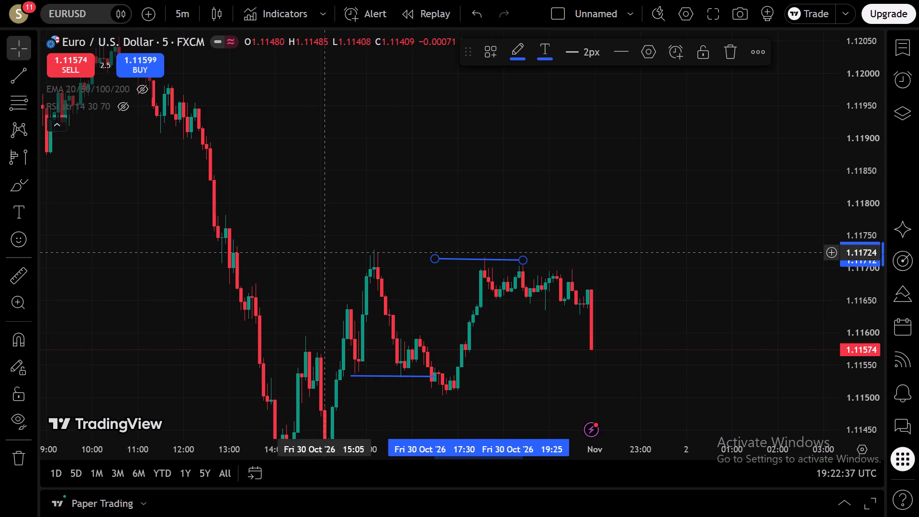
Examine the earlier EURUSD price action back to the 29 October volume profile, and compare it with the newly marked levels.
{"action": "scroll", "coordinate": [857, 284], "scroll_direction": "down", "scroll_amount": 1}
{"action": "left_click_drag", "start_coordinate": [564, 378], "coordinate": [717, 326]}
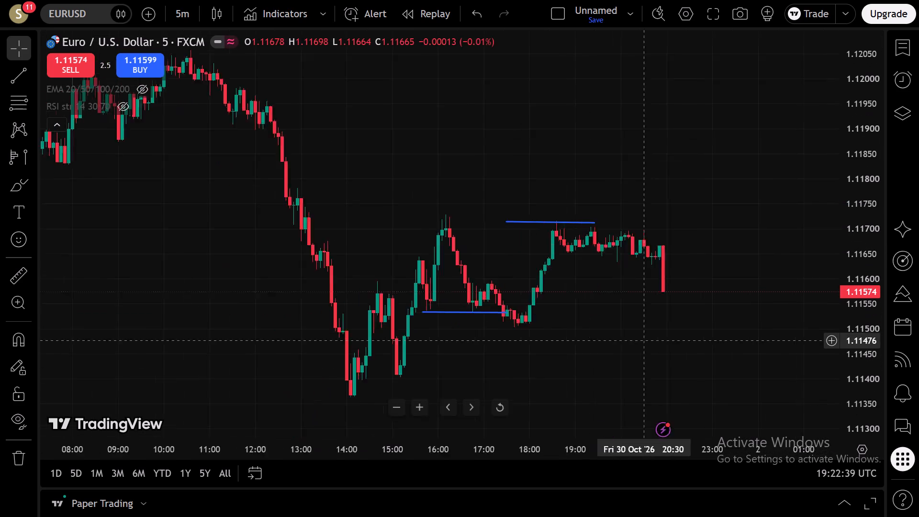
{"action": "left_click_drag", "start_coordinate": [717, 326], "coordinate": [791, 327]}
{"action": "left_click_drag", "start_coordinate": [307, 262], "coordinate": [561, 354]}
{"action": "scroll", "coordinate": [302, 302], "scroll_direction": "down", "scroll_amount": 1}
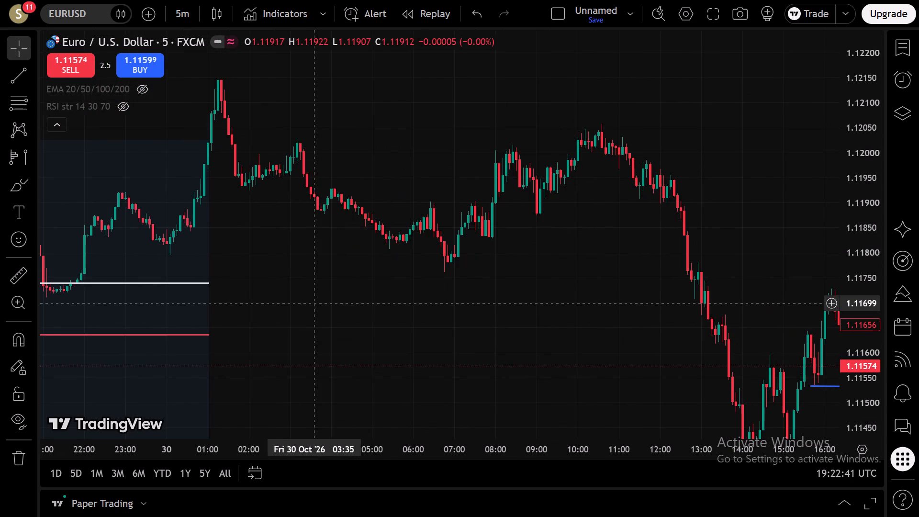
{"action": "scroll", "coordinate": [322, 304], "scroll_direction": "down", "scroll_amount": 1}
{"action": "left_click_drag", "start_coordinate": [404, 307], "coordinate": [673, 307]}
{"action": "scroll", "coordinate": [673, 306], "scroll_direction": "down", "scroll_amount": 1}
{"action": "left_click_drag", "start_coordinate": [672, 306], "coordinate": [663, 292]}
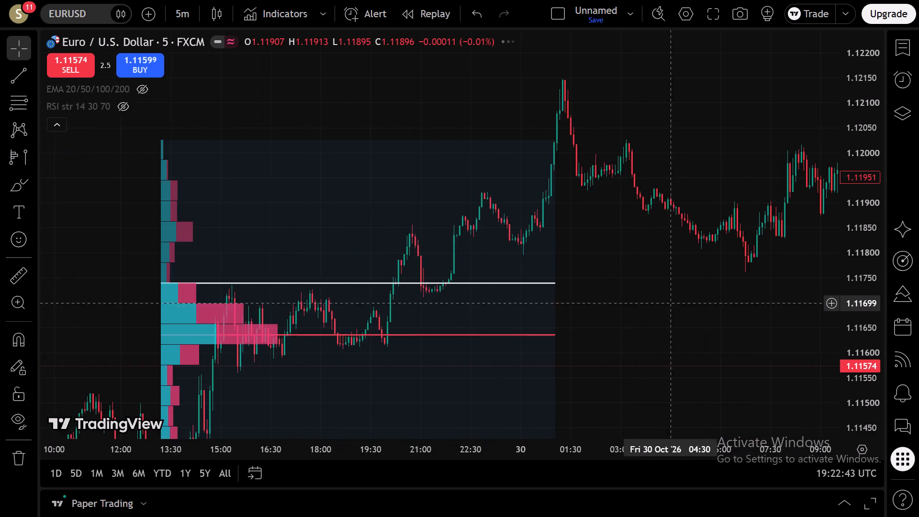
{"action": "left_click_drag", "start_coordinate": [663, 292], "coordinate": [278, 289]}
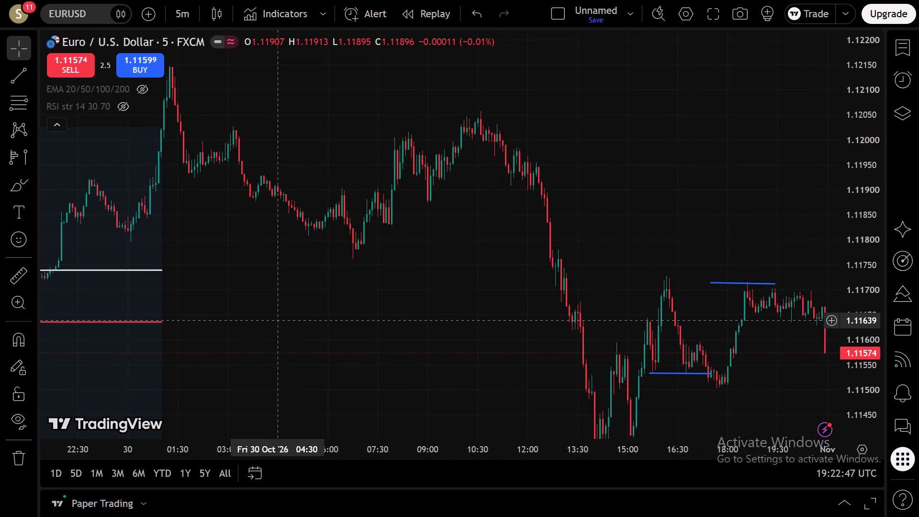
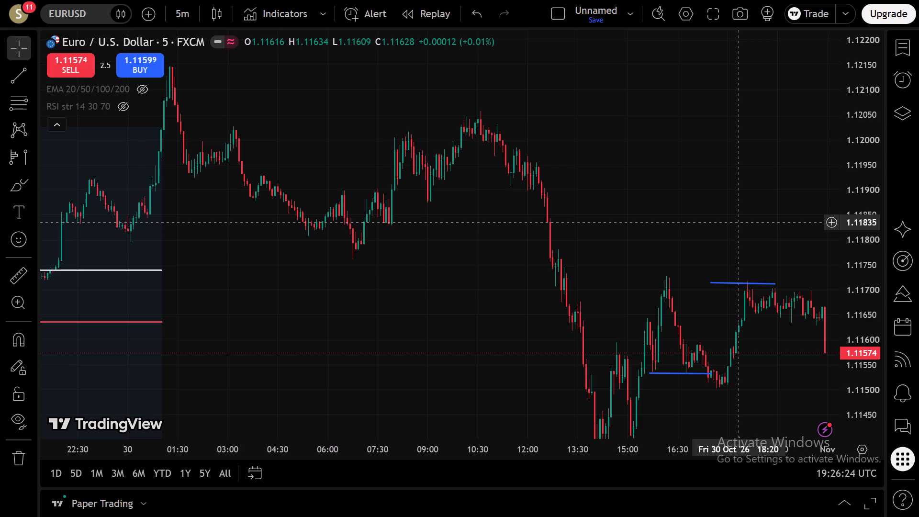
Switch the EURUSD chart from 5 minutes to the 1-hour timeframe.
{"action": "left_click_drag", "start_coordinate": [306, 142], "coordinate": [394, 176]}
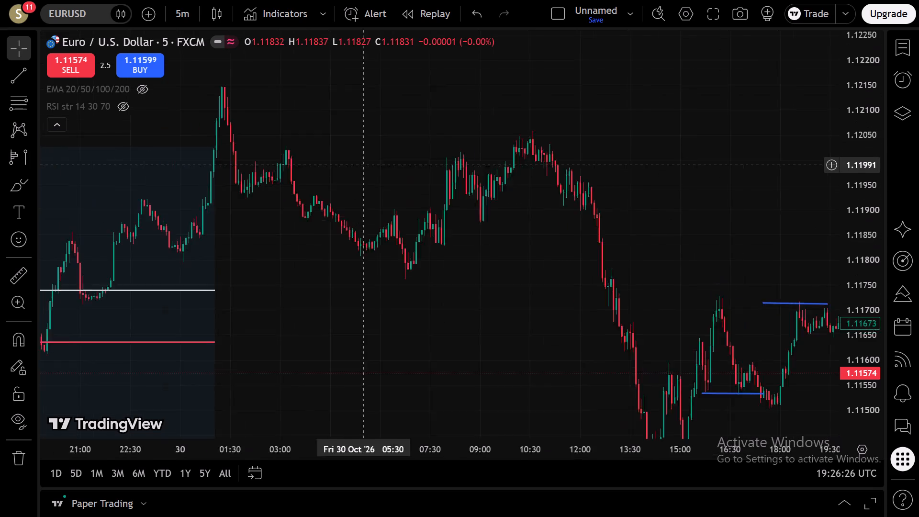
{"action": "left_click_drag", "start_coordinate": [394, 176], "coordinate": [523, 217]}
{"action": "left_click", "coordinate": [197, 5]}
{"action": "left_click", "coordinate": [187, 2]}
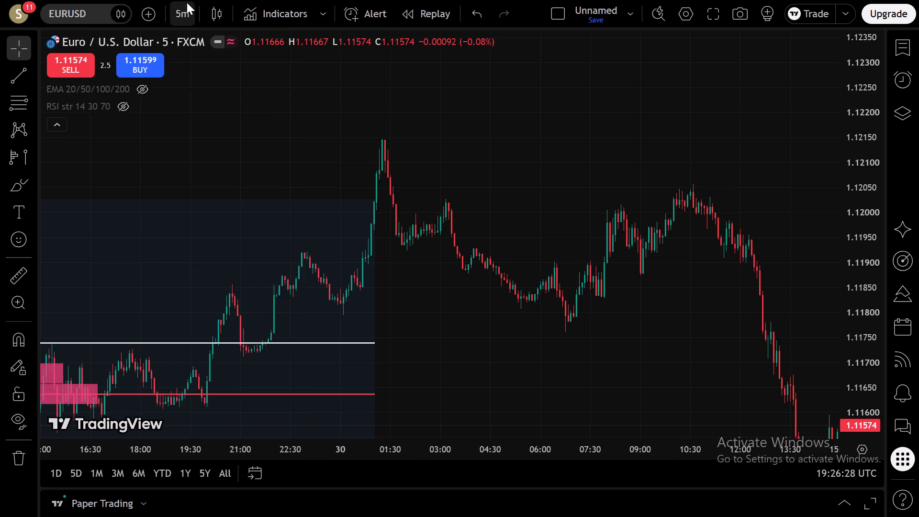
{"action": "scroll", "coordinate": [212, 373], "scroll_direction": "down", "scroll_amount": 1}
{"action": "left_click", "coordinate": [193, 203]}
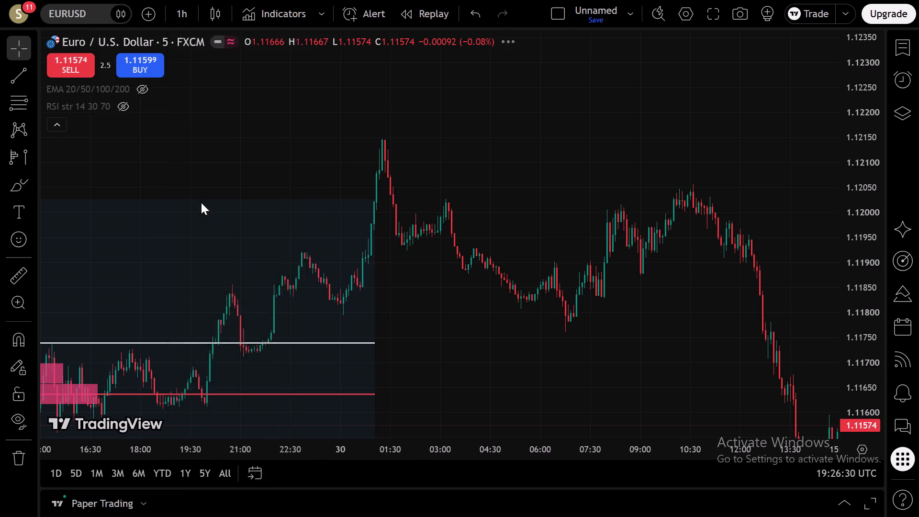
Remove the fixed range volume profile covering the 29 to 30 October rise.
{"action": "left_click_drag", "start_coordinate": [638, 276], "coordinate": [388, 274]}
{"action": "scroll", "coordinate": [861, 233], "scroll_direction": "down", "scroll_amount": 4}
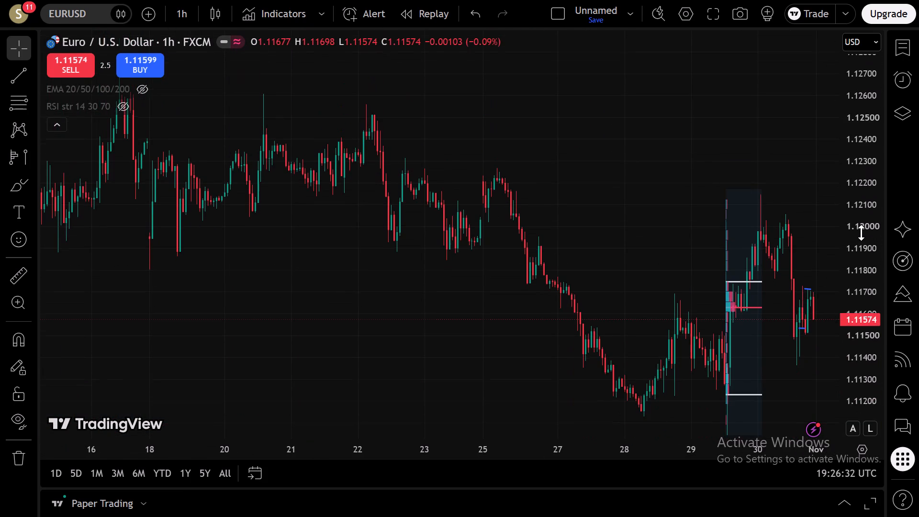
{"action": "scroll", "coordinate": [861, 233], "scroll_direction": "down", "scroll_amount": 1}
{"action": "left_click_drag", "start_coordinate": [525, 311], "coordinate": [316, 218]}
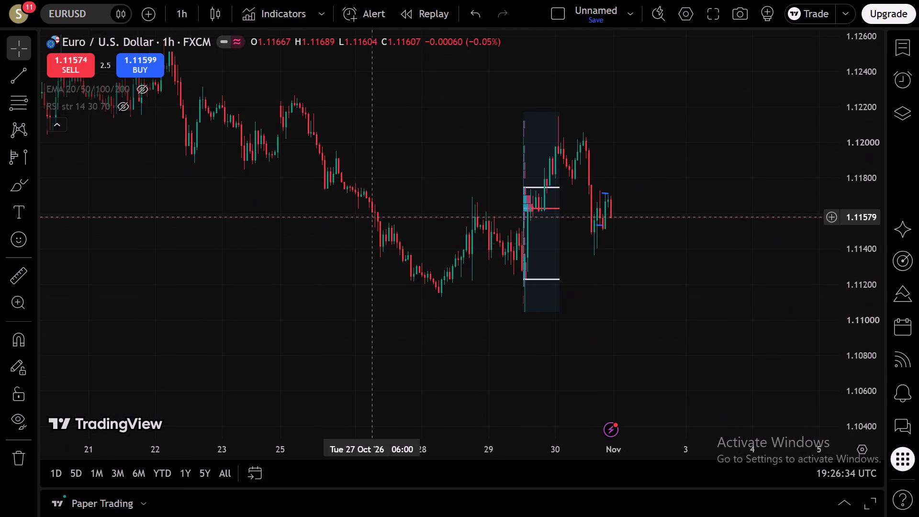
{"action": "left_click", "coordinate": [534, 266]}
{"action": "right_click", "coordinate": [534, 266]}
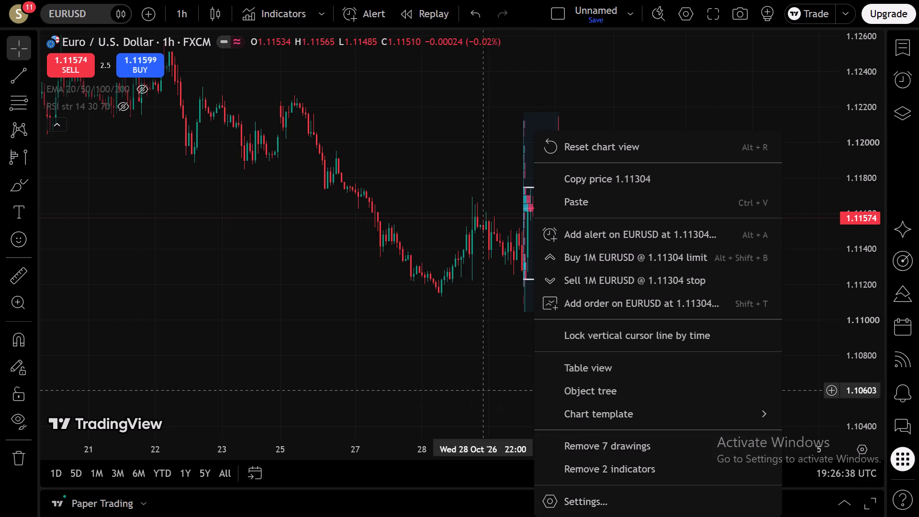
{"action": "left_click_drag", "start_coordinate": [480, 382], "coordinate": [482, 376]}
{"action": "left_click", "coordinate": [559, 315]}
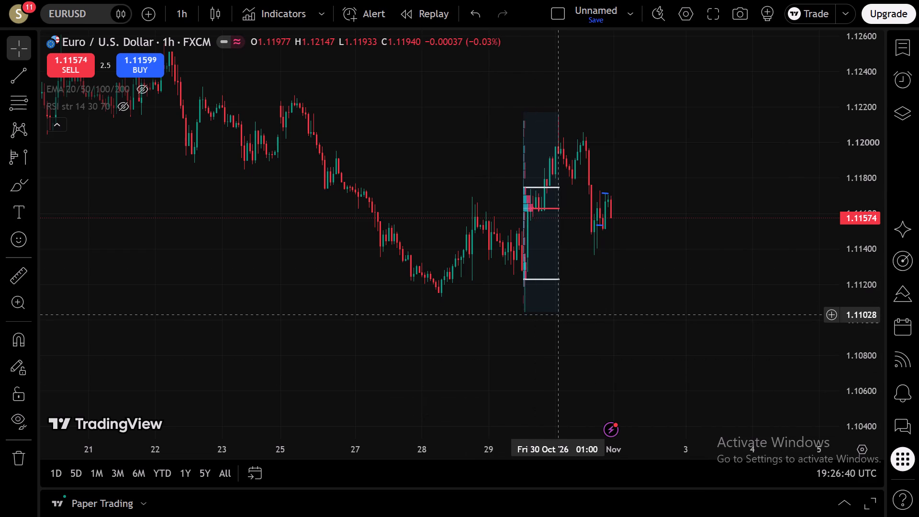
{"action": "left_click", "coordinate": [525, 116]}
{"action": "left_click", "coordinate": [558, 115]}
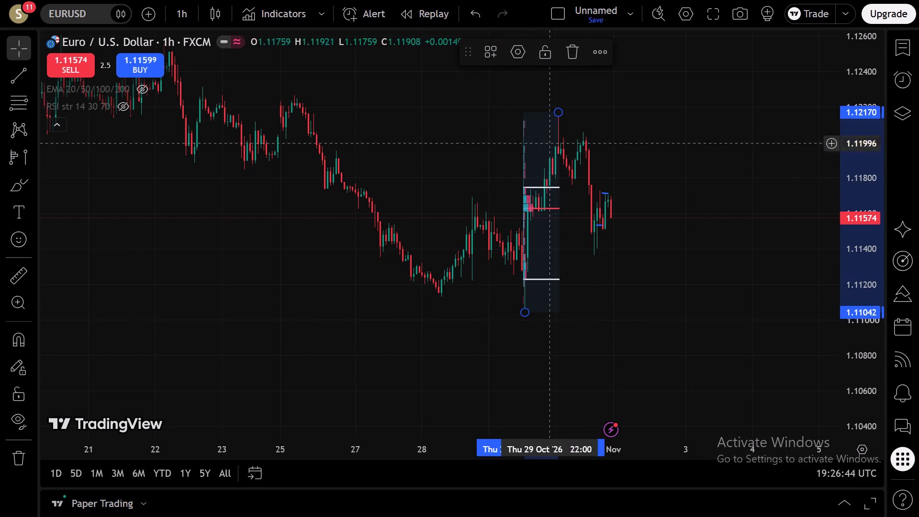
{"action": "right_click", "coordinate": [549, 184]}
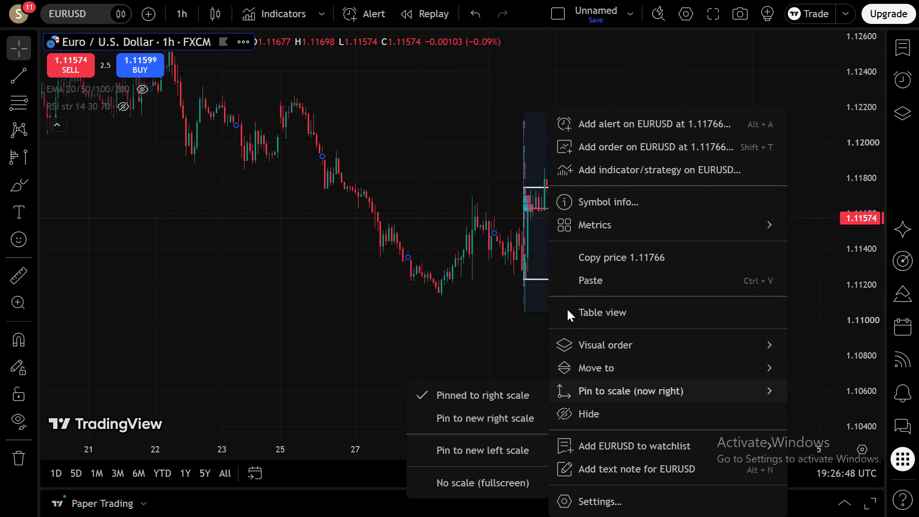
{"action": "left_click", "coordinate": [480, 237]}
{"action": "right_click", "coordinate": [559, 116]}
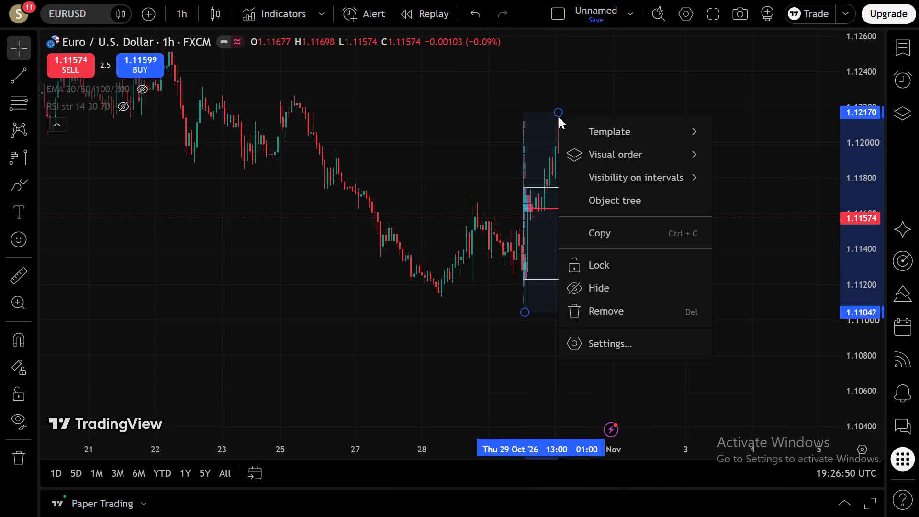
{"action": "left_click", "coordinate": [592, 312]}
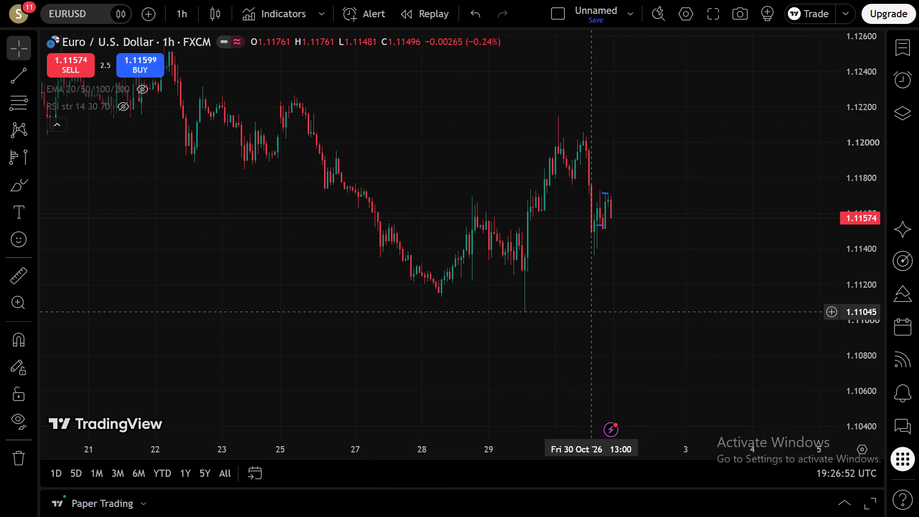
Examine the hourly EURUSD swings back through October to late September, including the sharp mid-October low and recovery.
{"action": "scroll", "coordinate": [592, 312], "scroll_direction": "down", "scroll_amount": 1}
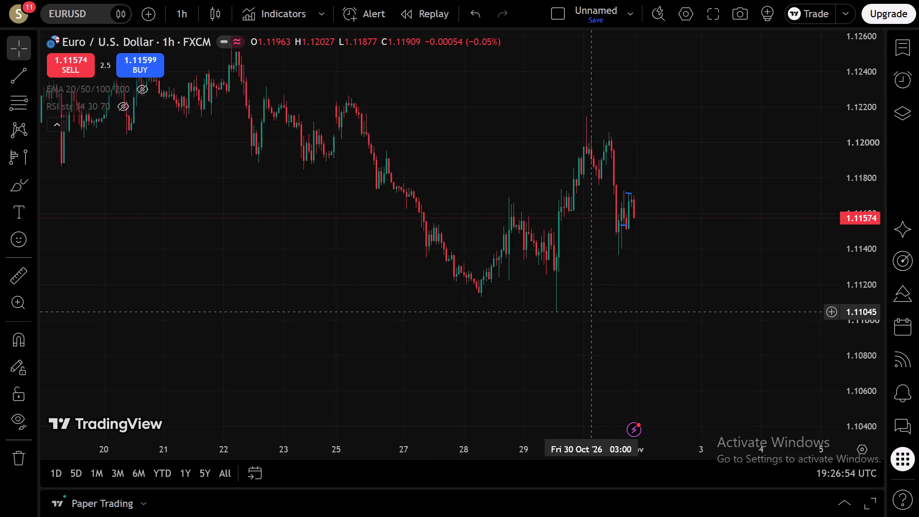
{"action": "scroll", "coordinate": [592, 312], "scroll_direction": "down", "scroll_amount": 2}
{"action": "left_click_drag", "start_coordinate": [293, 274], "coordinate": [601, 338]}
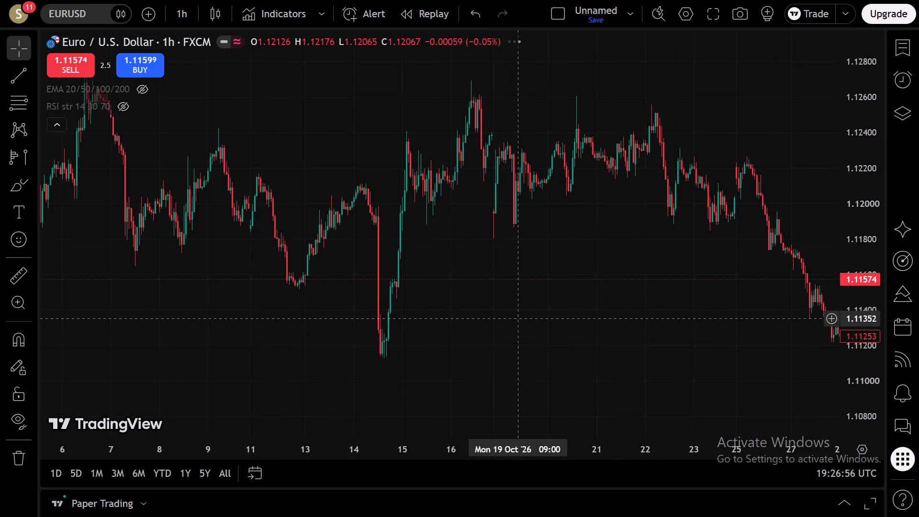
{"action": "left_click_drag", "start_coordinate": [514, 315], "coordinate": [479, 326]}
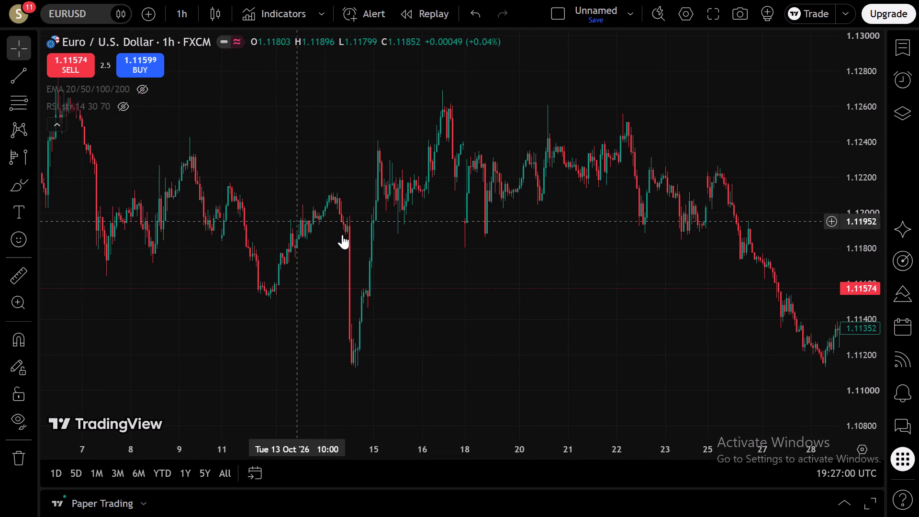
{"action": "left_click_drag", "start_coordinate": [120, 311], "coordinate": [382, 319]}
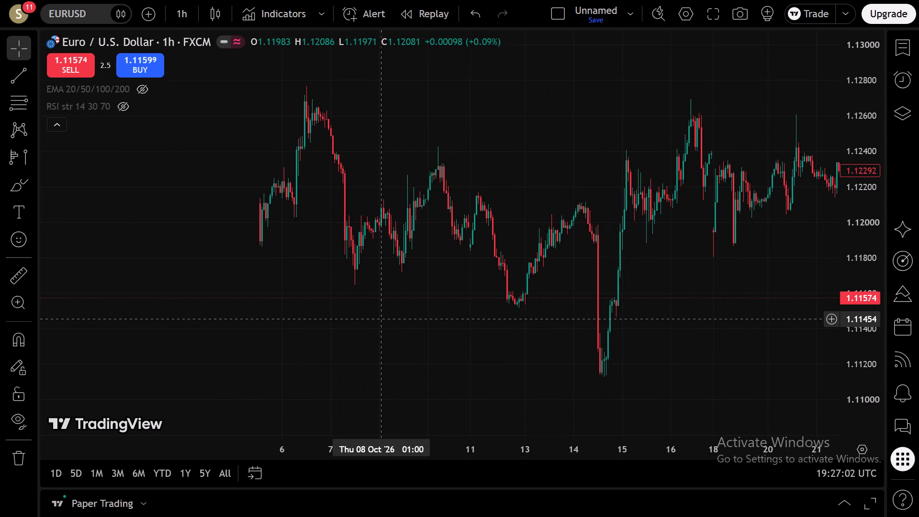
{"action": "left_click_drag", "start_coordinate": [382, 319], "coordinate": [538, 319]}
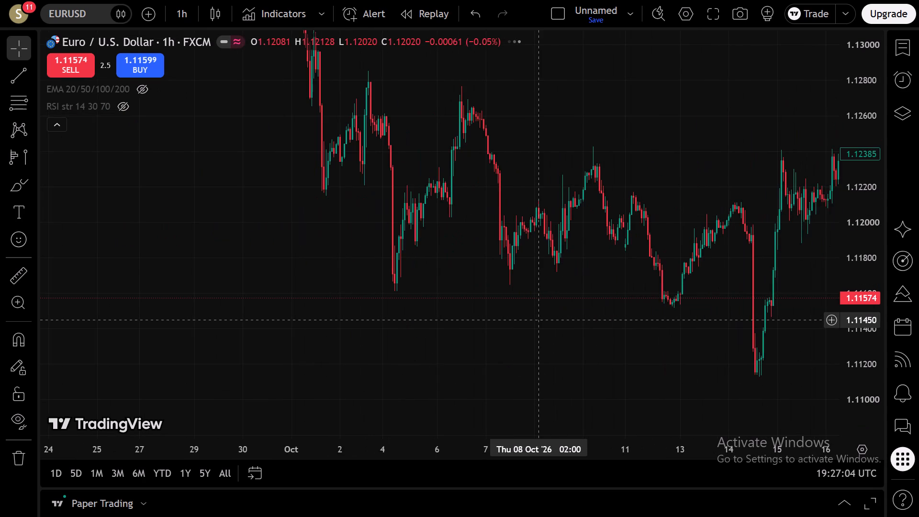
{"action": "left_click_drag", "start_coordinate": [306, 305], "coordinate": [234, 382]}
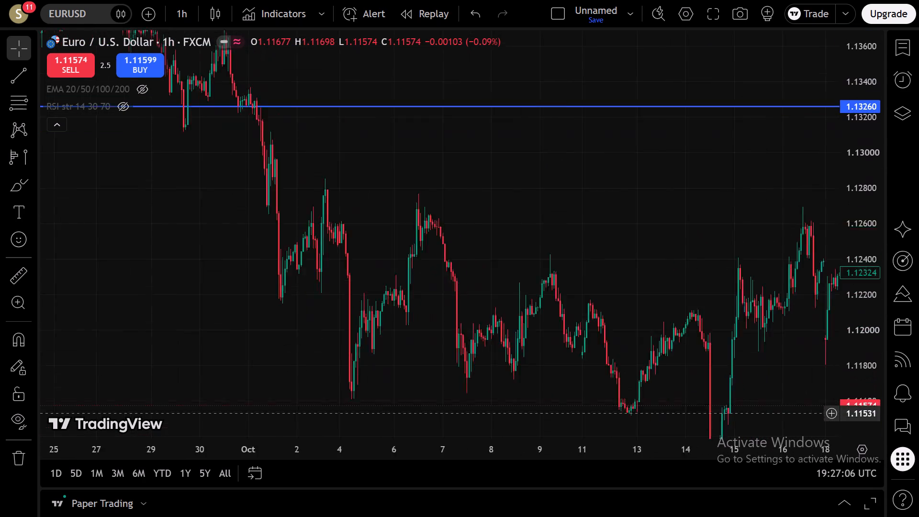
{"action": "left_click_drag", "start_coordinate": [234, 382], "coordinate": [97, 304]}
{"action": "left_click_drag", "start_coordinate": [440, 308], "coordinate": [160, 307]}
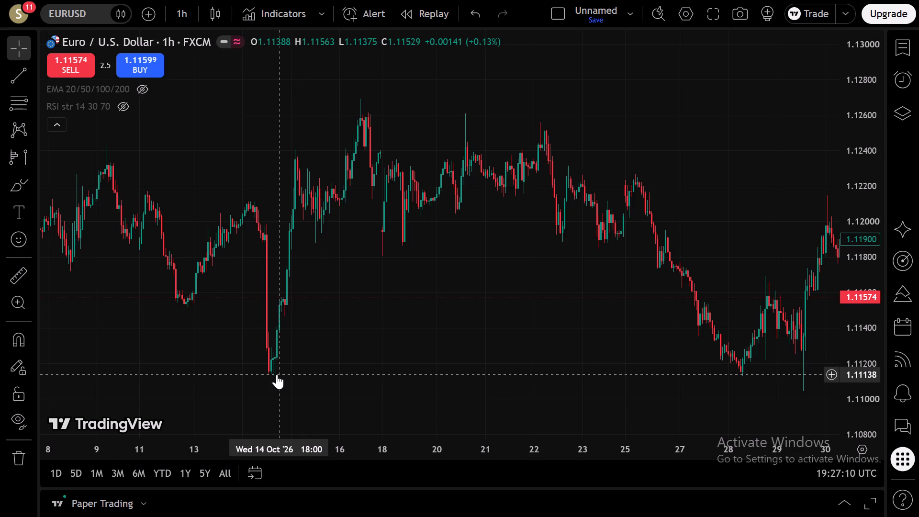
Draw a date and price range over the rise from the 14 October low at about 1.11142 to the 16 October high at about 1.12774.
{"action": "left_click", "coordinate": [30, 157]}
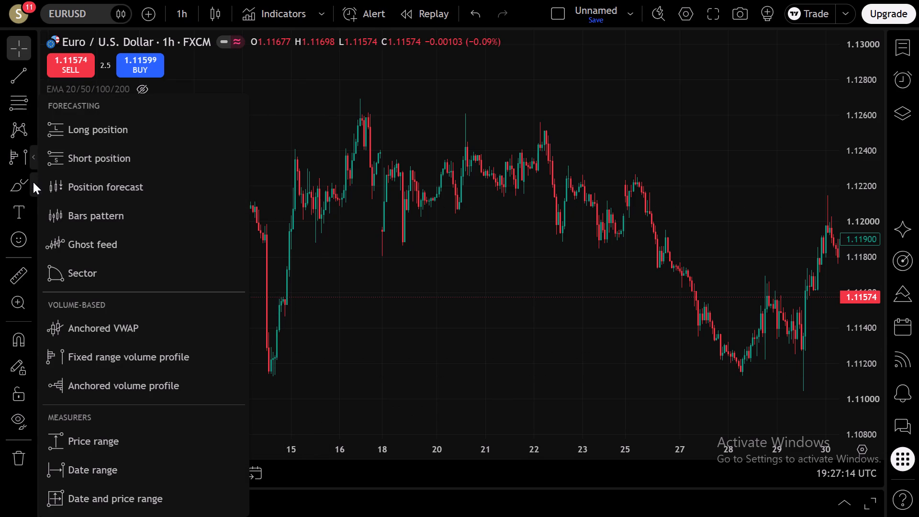
{"action": "left_click", "coordinate": [80, 494]}
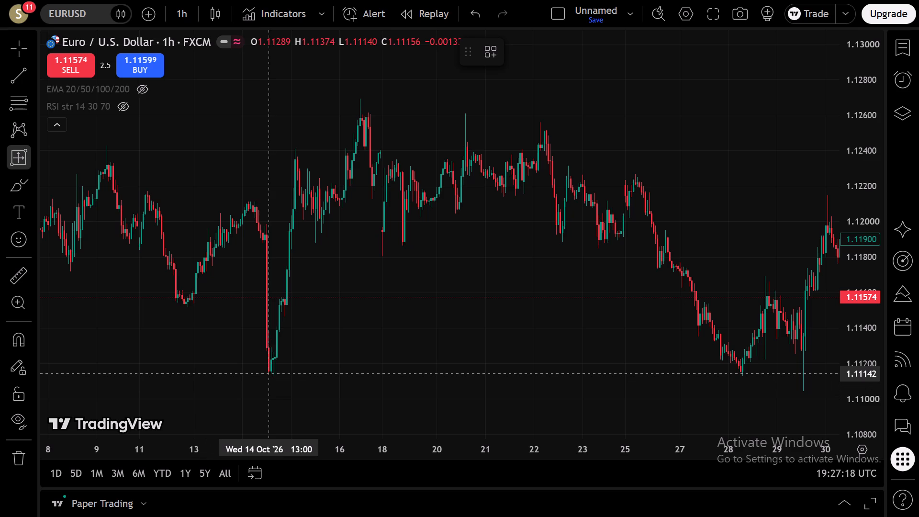
{"action": "left_click_drag", "start_coordinate": [274, 373], "coordinate": [274, 367]}
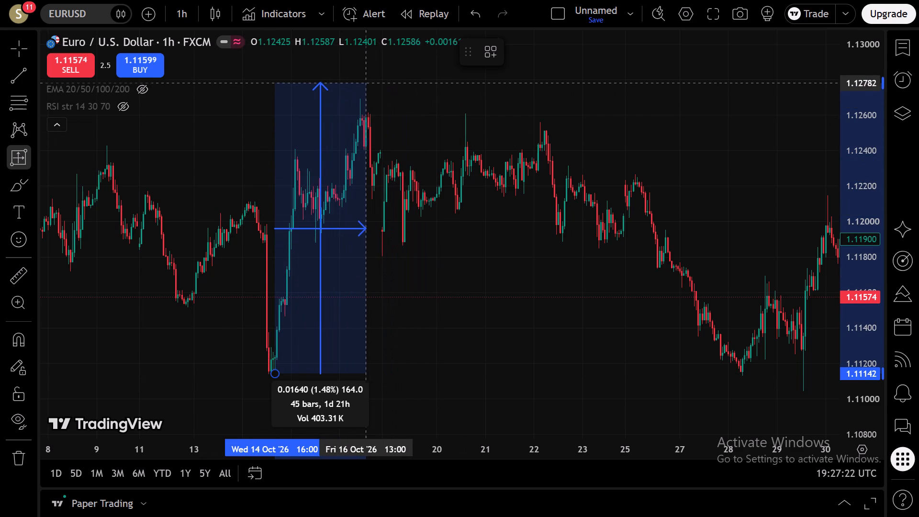
{"action": "left_click", "coordinate": [359, 84]}
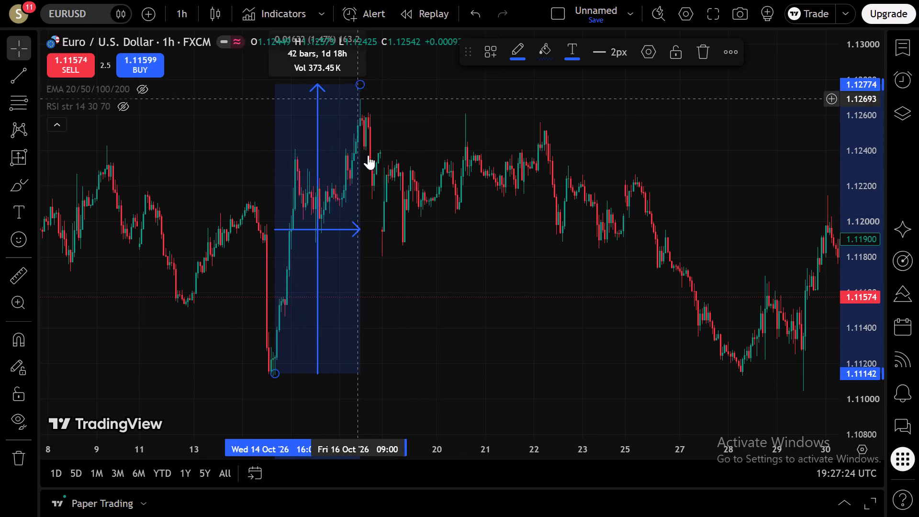
{"action": "left_click_drag", "start_coordinate": [389, 270], "coordinate": [392, 304]}
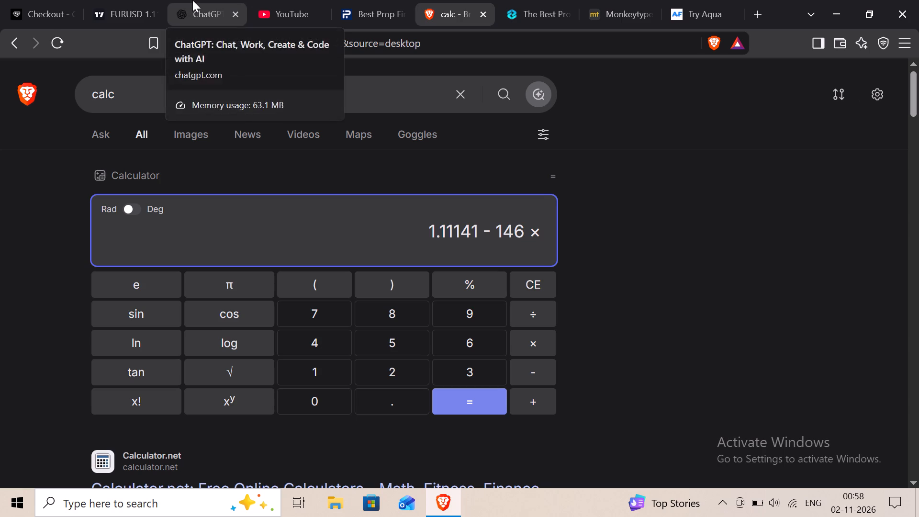
Return to the EURUSD chart and check the measured range's top price and statistics.
{"action": "left_click", "coordinate": [116, 0]}
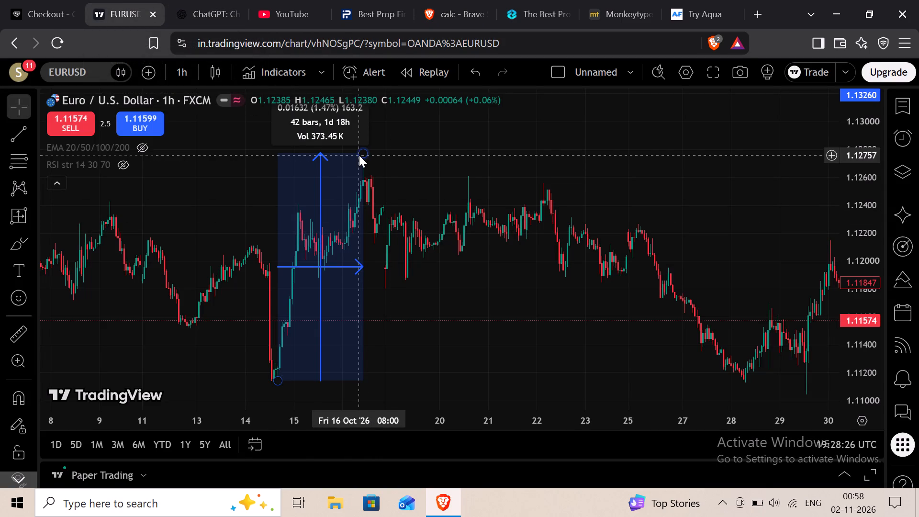
{"action": "left_click_drag", "start_coordinate": [395, 135], "coordinate": [400, 163]}
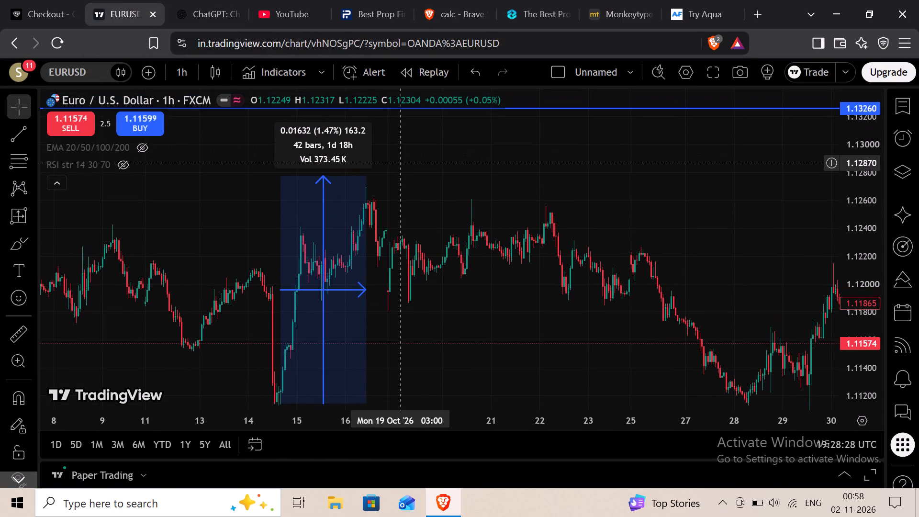
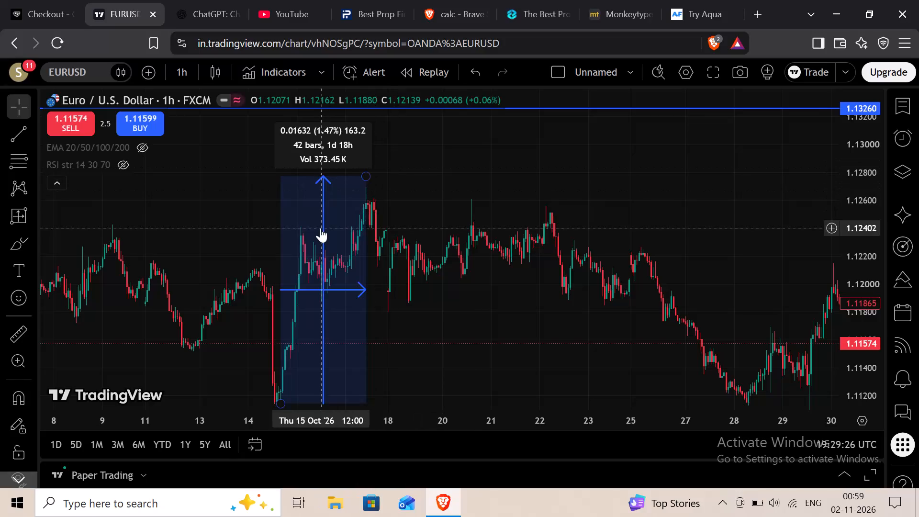
Remove the date and price range drawn over the mid-October EURUSD rise.
{"action": "left_click", "coordinate": [371, 436]}
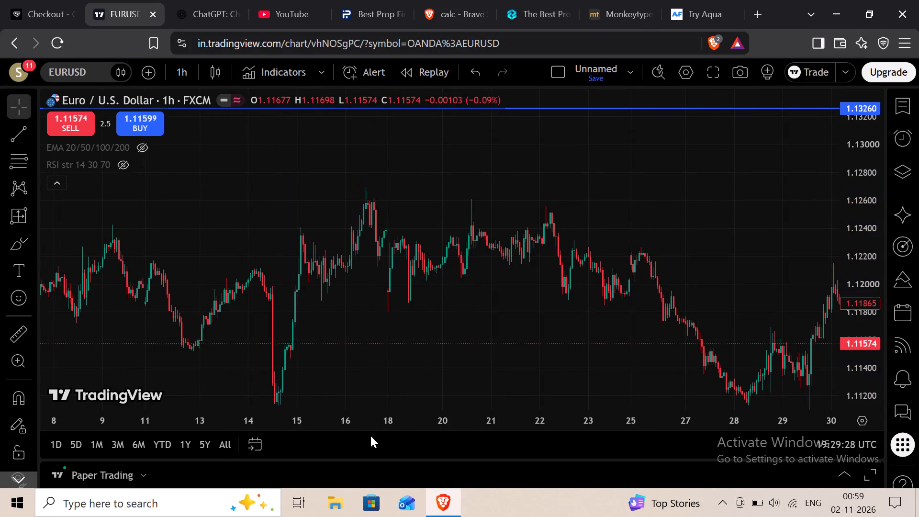
Switch the EURUSD chart to the 3-minute timeframe.
{"action": "left_click", "coordinate": [185, 72]}
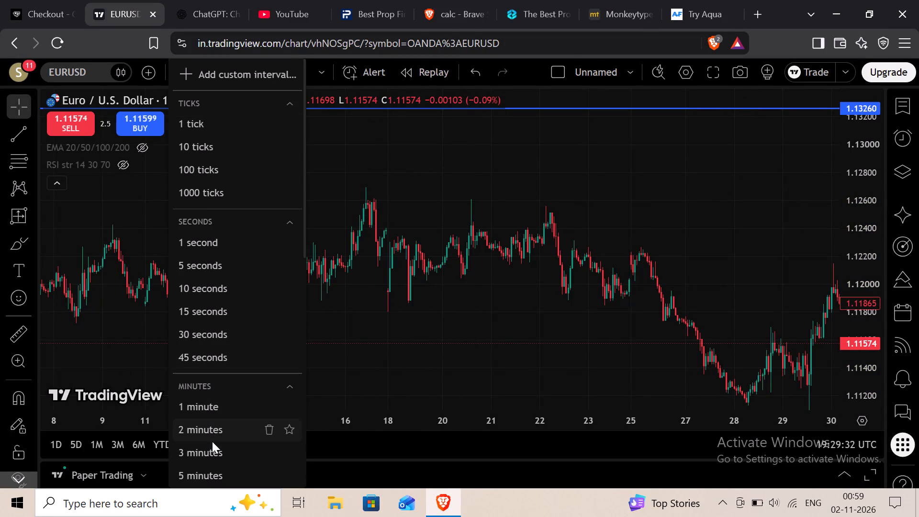
{"action": "left_click", "coordinate": [212, 447]}
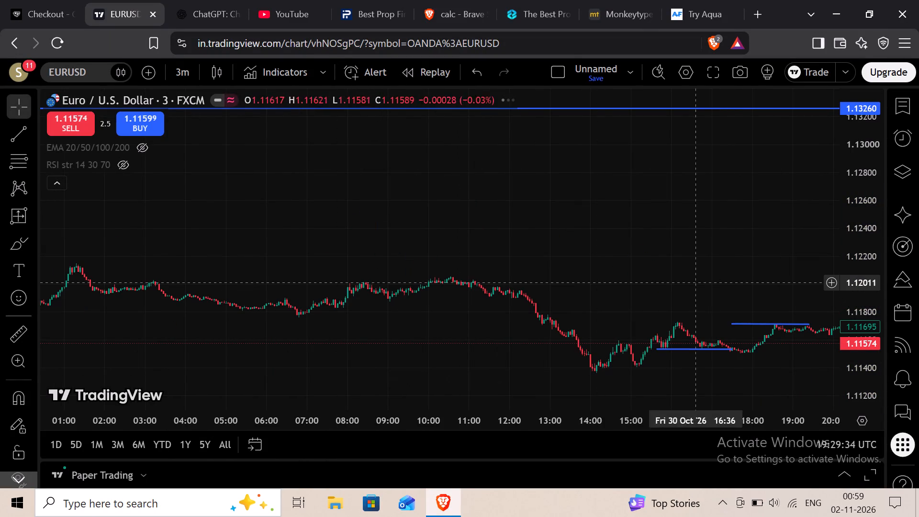
Examine the 3-minute EURUSD swings on 29 and 30 October, from the latest candles back to the early 30 October peak.
{"action": "scroll", "coordinate": [742, 282], "scroll_direction": "down", "scroll_amount": 6}
{"action": "scroll", "coordinate": [874, 285], "scroll_direction": "up", "scroll_amount": 5}
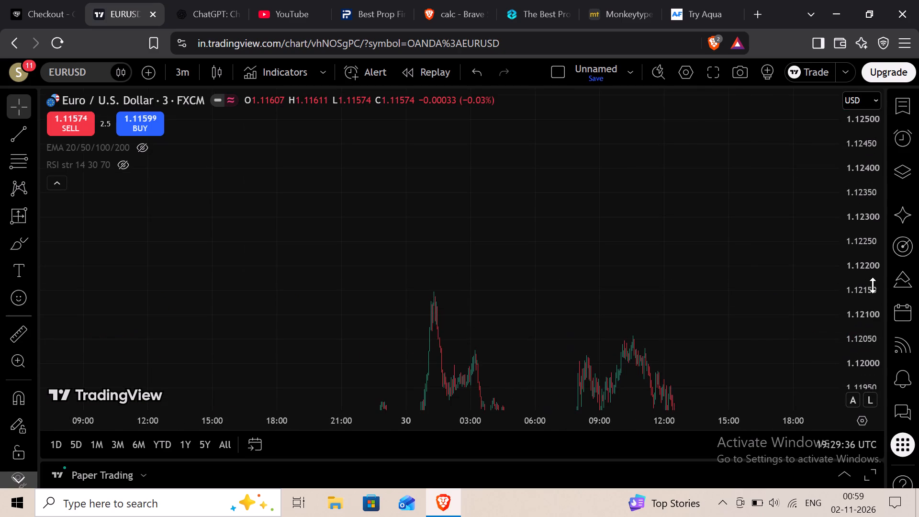
{"action": "scroll", "coordinate": [727, 310], "scroll_direction": "down", "scroll_amount": 1}
{"action": "left_click_drag", "start_coordinate": [696, 297], "coordinate": [324, 134]}
{"action": "left_click_drag", "start_coordinate": [546, 301], "coordinate": [376, 157]}
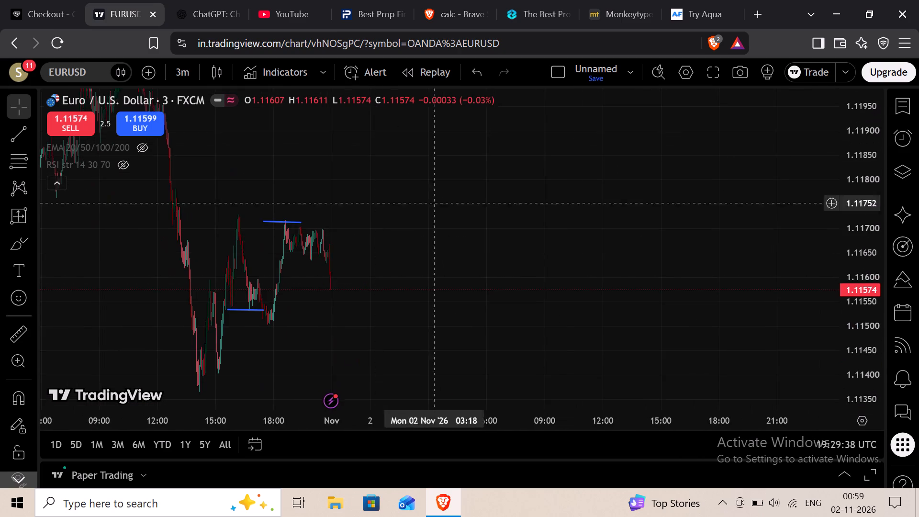
{"action": "left_click_drag", "start_coordinate": [575, 282], "coordinate": [421, 237]}
{"action": "left_click_drag", "start_coordinate": [419, 237], "coordinate": [696, 279]}
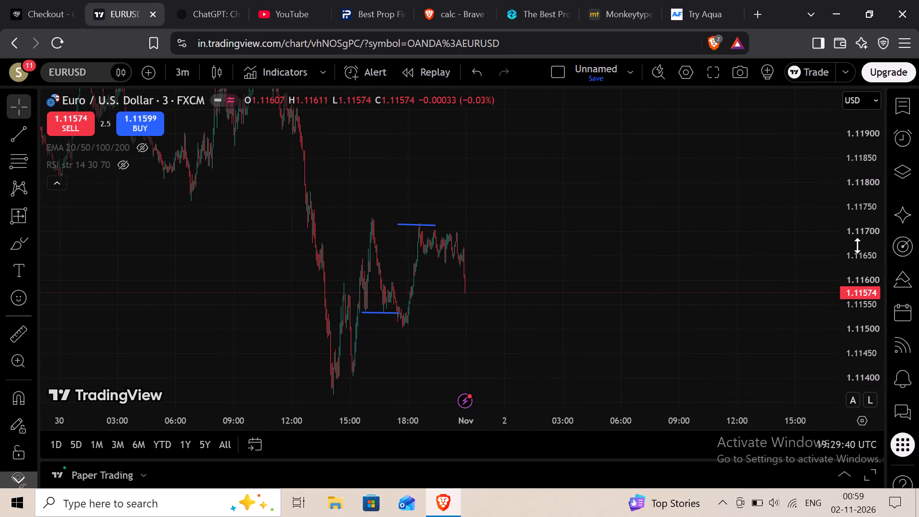
{"action": "left_click_drag", "start_coordinate": [857, 246], "coordinate": [856, 320]}
{"action": "scroll", "coordinate": [658, 315], "scroll_direction": "up", "scroll_amount": 3}
{"action": "left_click_drag", "start_coordinate": [448, 318], "coordinate": [779, 318]}
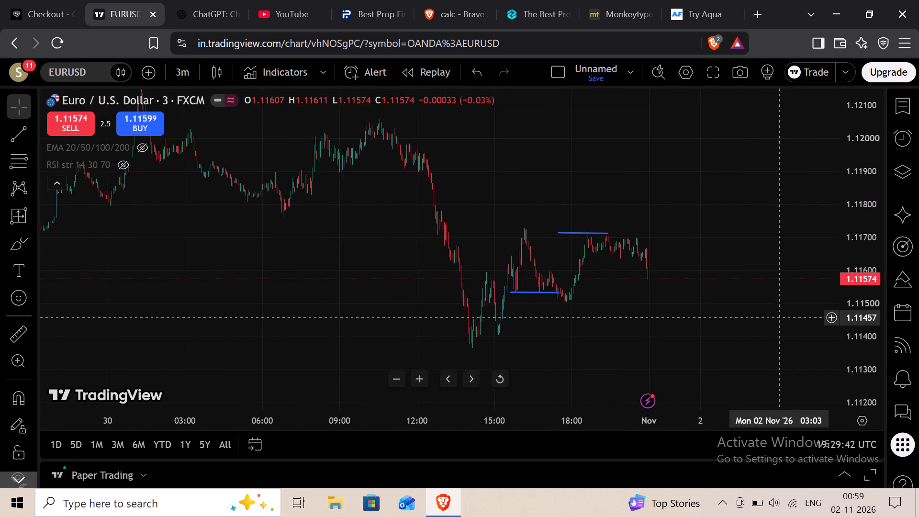
{"action": "scroll", "coordinate": [737, 305], "scroll_direction": "up", "scroll_amount": 2}
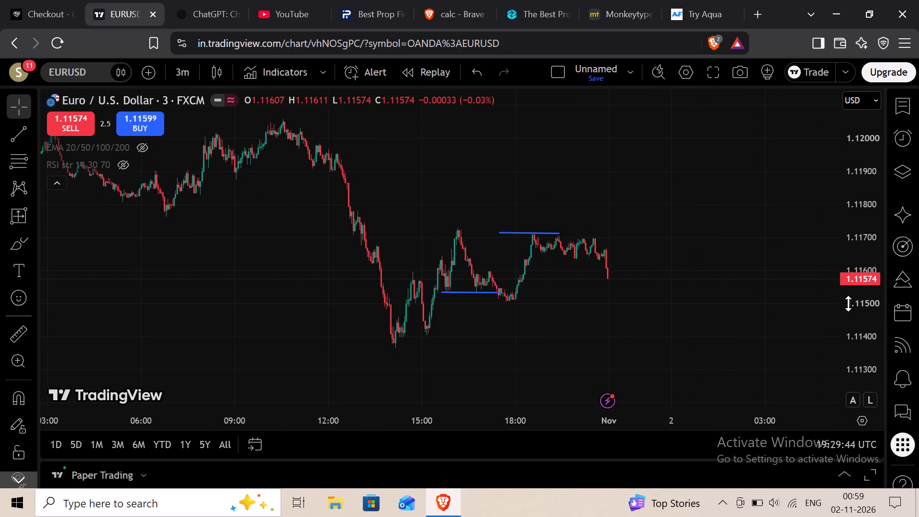
{"action": "scroll", "coordinate": [858, 301], "scroll_direction": "up", "scroll_amount": 1}
{"action": "left_click_drag", "start_coordinate": [588, 290], "coordinate": [699, 311]}
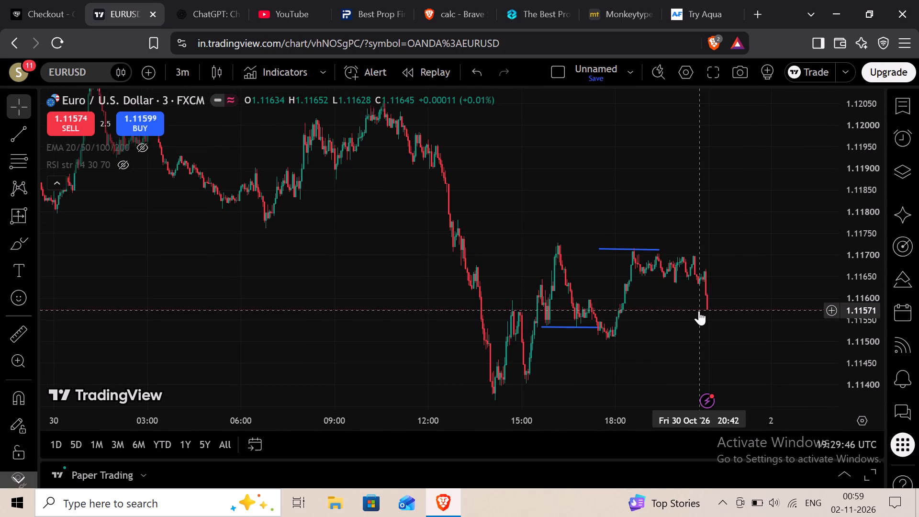
{"action": "left_click_drag", "start_coordinate": [359, 207], "coordinate": [621, 309]}
{"action": "left_click_drag", "start_coordinate": [343, 315], "coordinate": [488, 326]}
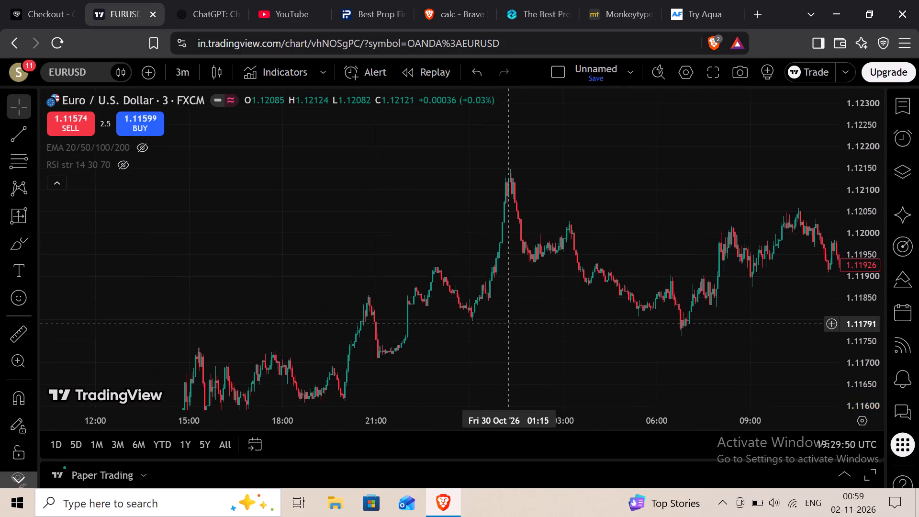
{"action": "left_click_drag", "start_coordinate": [488, 326], "coordinate": [452, 324]}
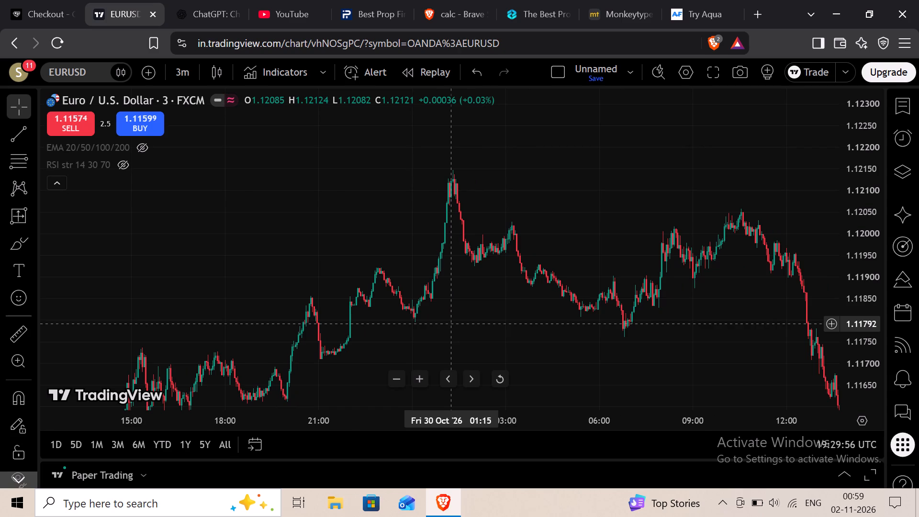
{"action": "left_click_drag", "start_coordinate": [536, 308], "coordinate": [407, 281]}
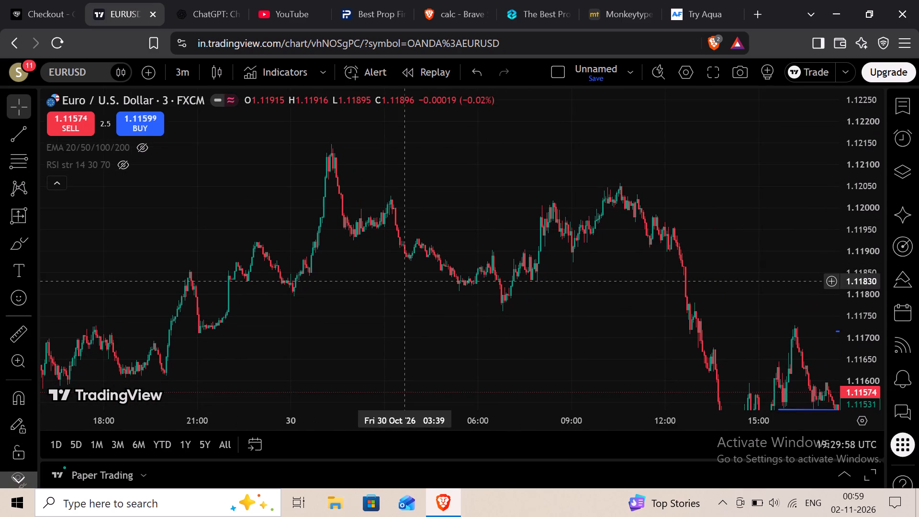
{"action": "scroll", "coordinate": [868, 270], "scroll_direction": "up", "scroll_amount": 1}
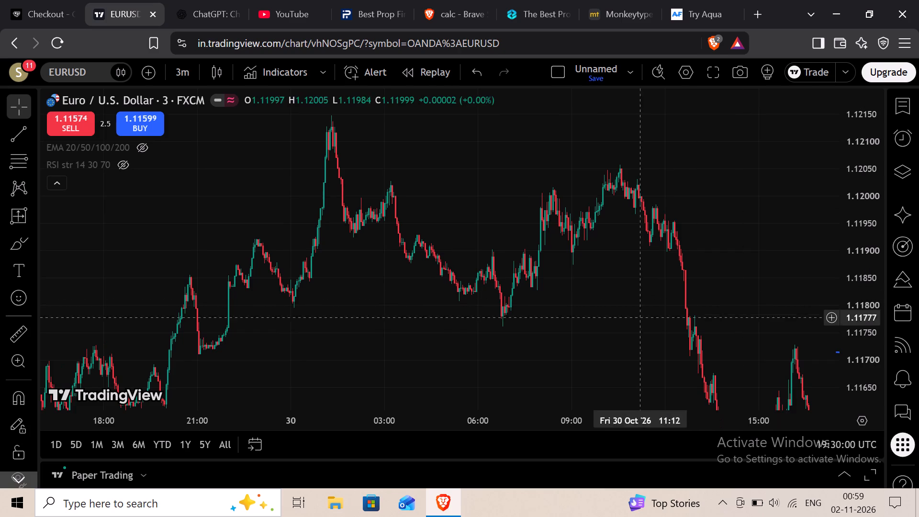
{"action": "left_click_drag", "start_coordinate": [591, 328], "coordinate": [495, 350]}
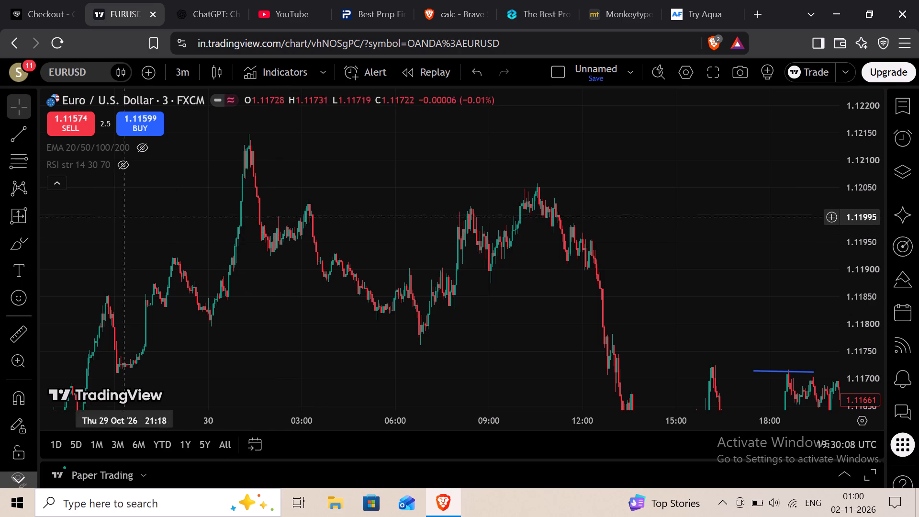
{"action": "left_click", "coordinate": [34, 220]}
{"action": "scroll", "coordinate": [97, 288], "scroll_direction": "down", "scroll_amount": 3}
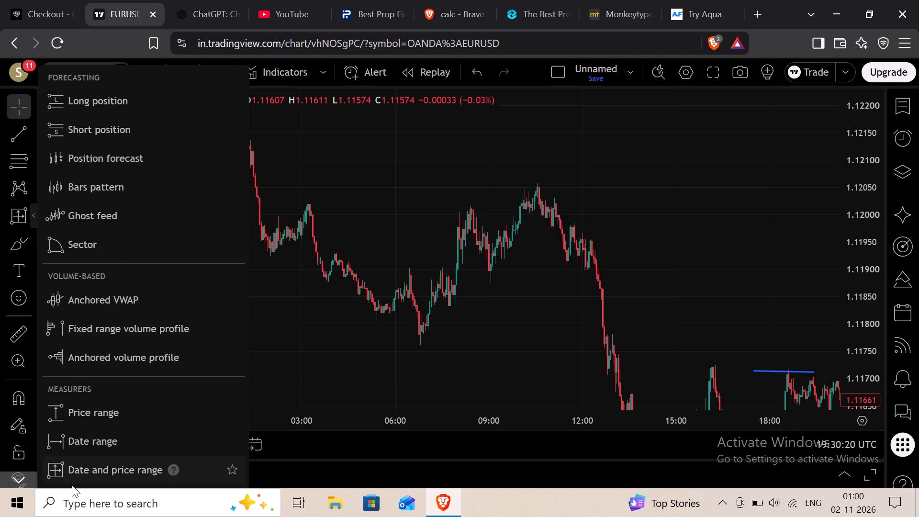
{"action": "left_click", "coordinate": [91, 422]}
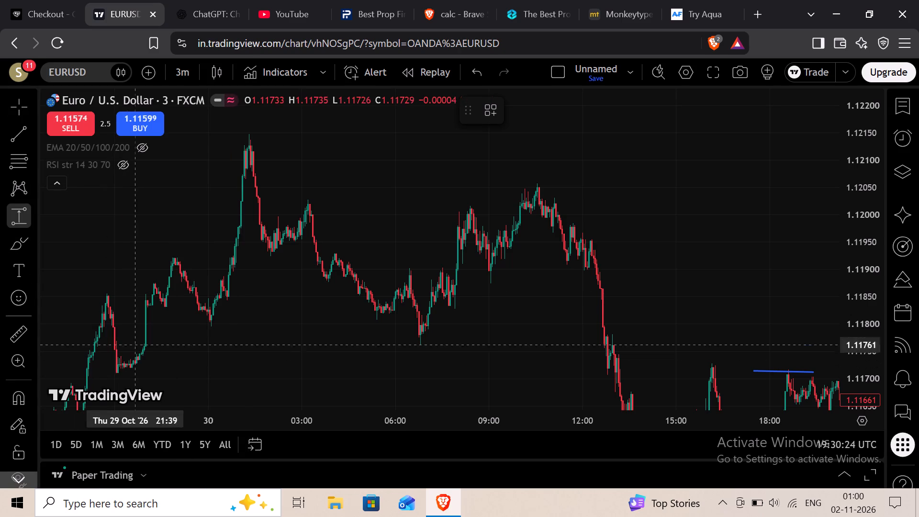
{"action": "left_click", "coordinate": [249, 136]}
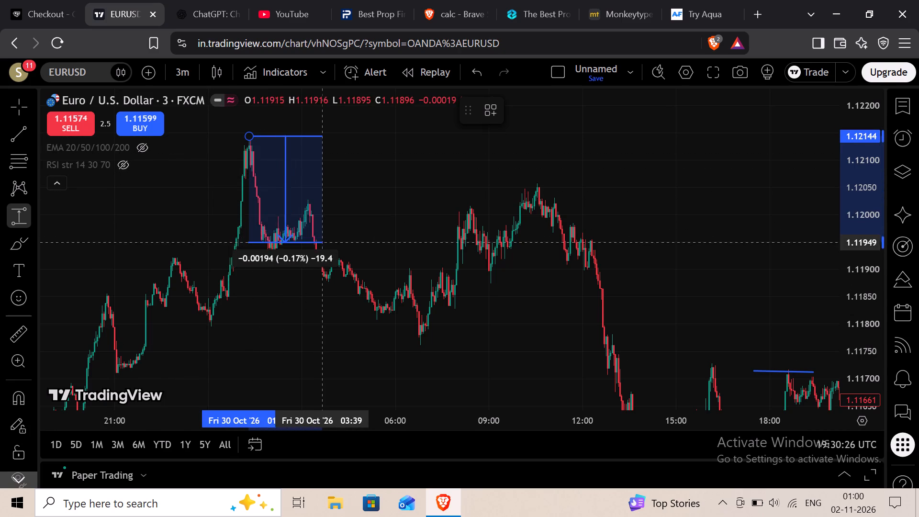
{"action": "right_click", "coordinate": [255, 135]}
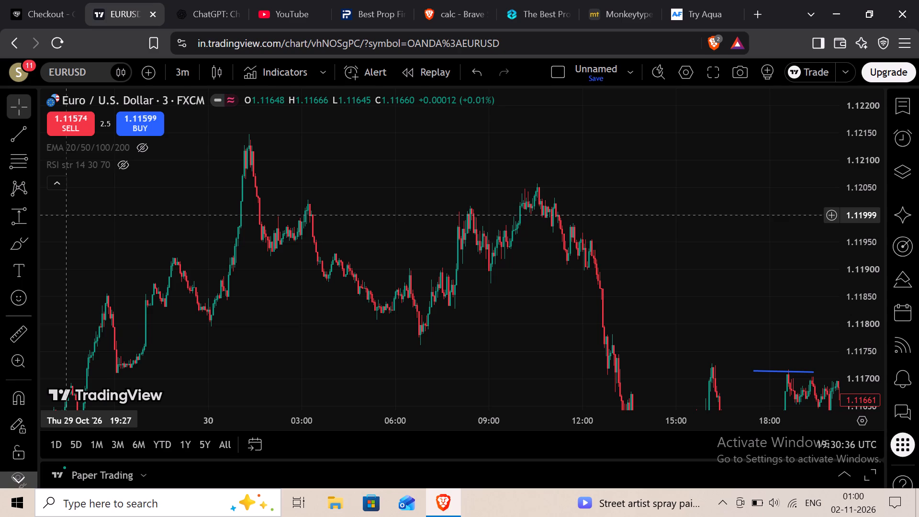
Draw a date and price range from the early 30 October peak at about 1.12150 down to about 1.11761 at 07:12.
{"action": "left_click", "coordinate": [33, 213]}
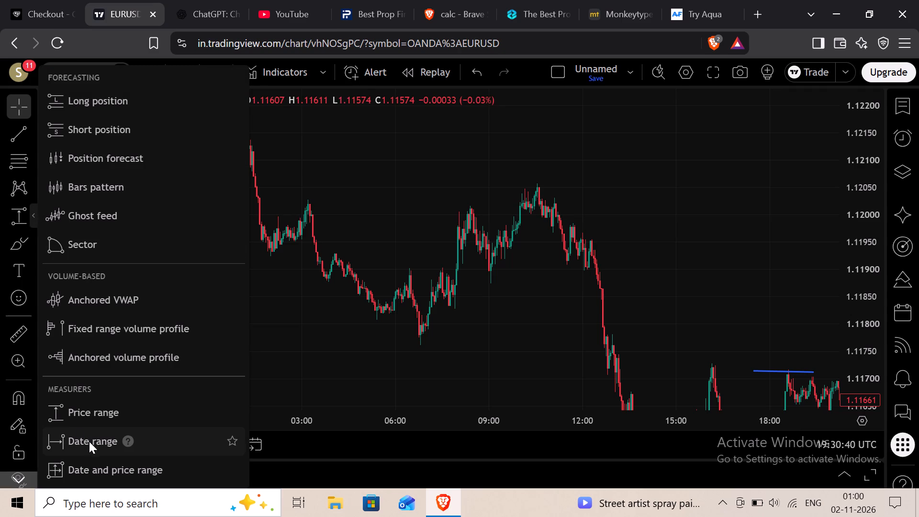
{"action": "left_click", "coordinate": [107, 468]}
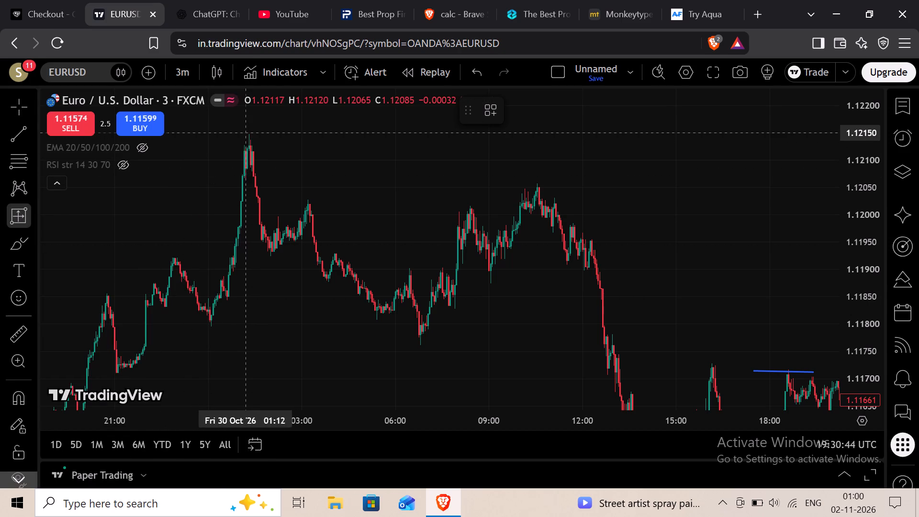
{"action": "left_click", "coordinate": [247, 132]}
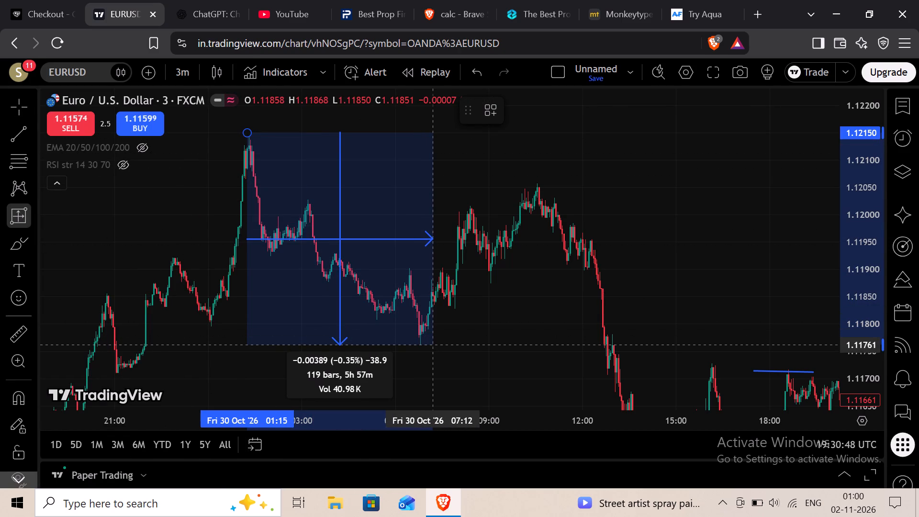
{"action": "left_click", "coordinate": [432, 345]}
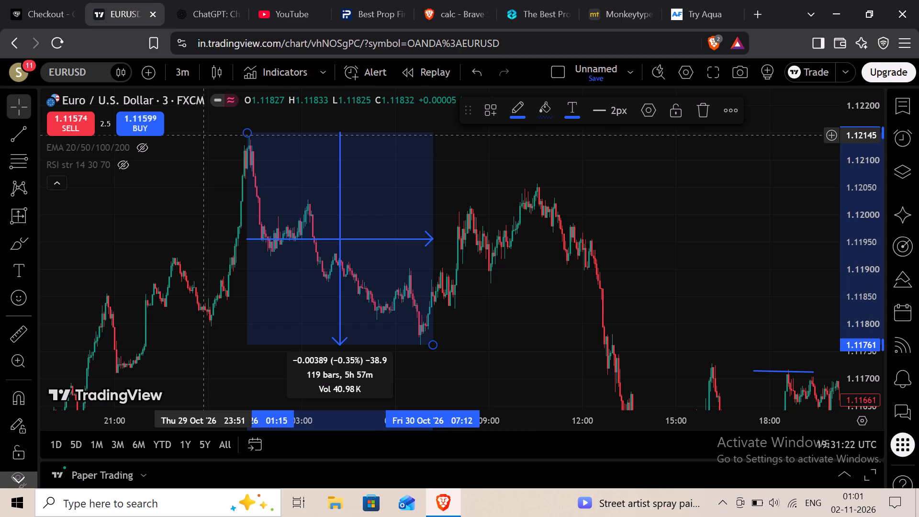
Switch to the browser's calculator page, clear the old expression and enter 1.12145.
{"action": "left_click", "coordinate": [442, 0]}
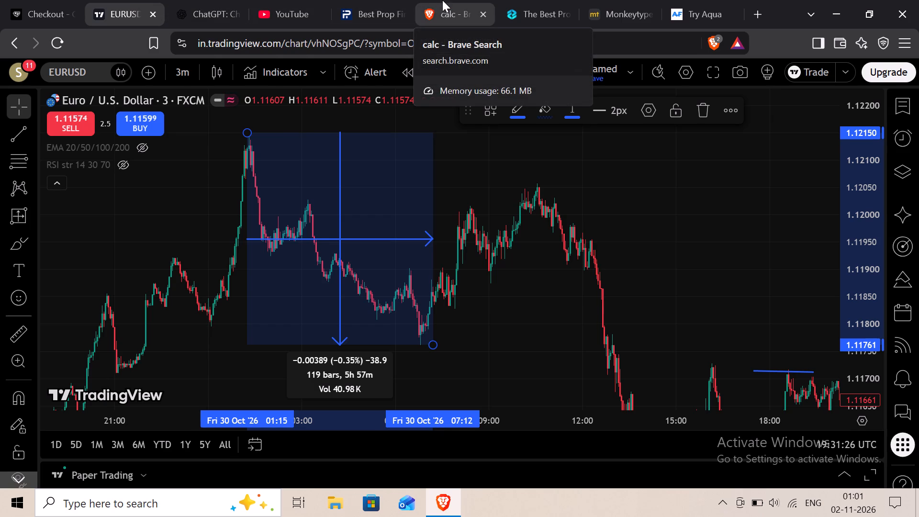
{"action": "left_click", "coordinate": [528, 269]}
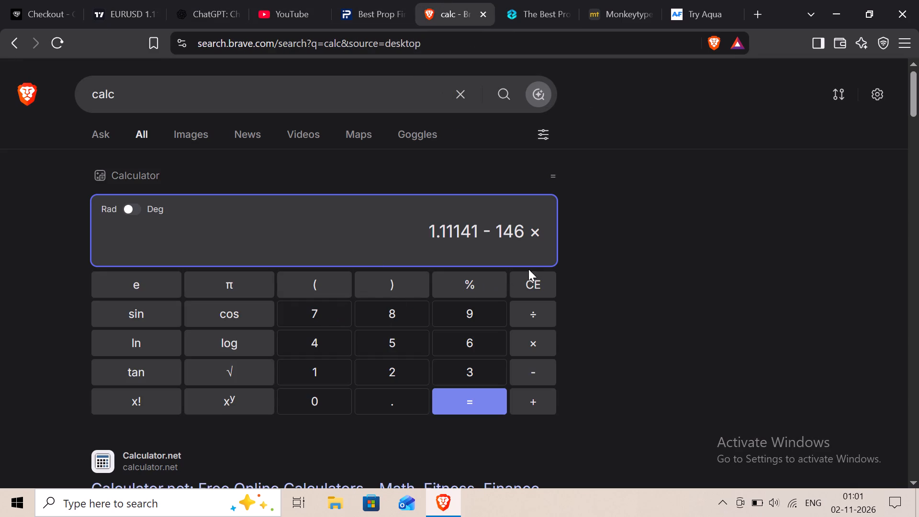
{"action": "left_click", "coordinate": [522, 279]}
{"action": "left_click", "coordinate": [543, 272]}
{"action": "triple_click", "coordinate": [536, 281]}
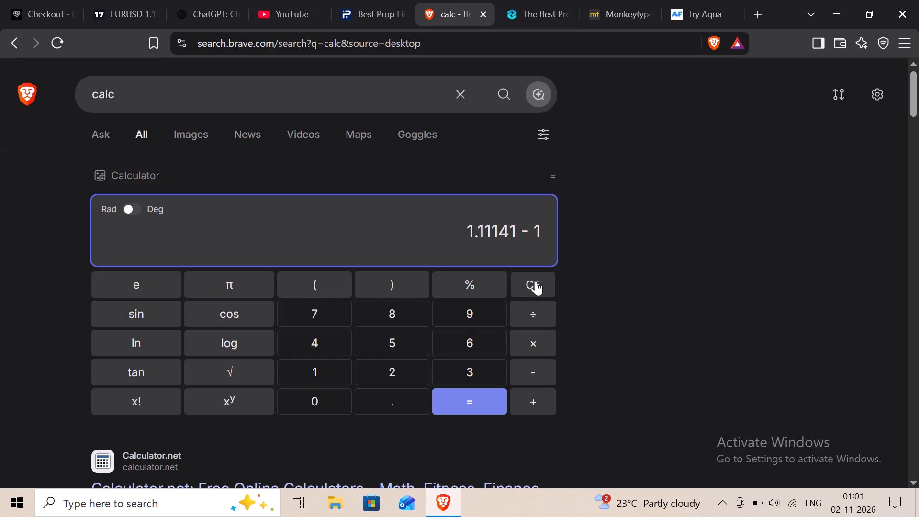
{"action": "triple_click", "coordinate": [524, 281]}
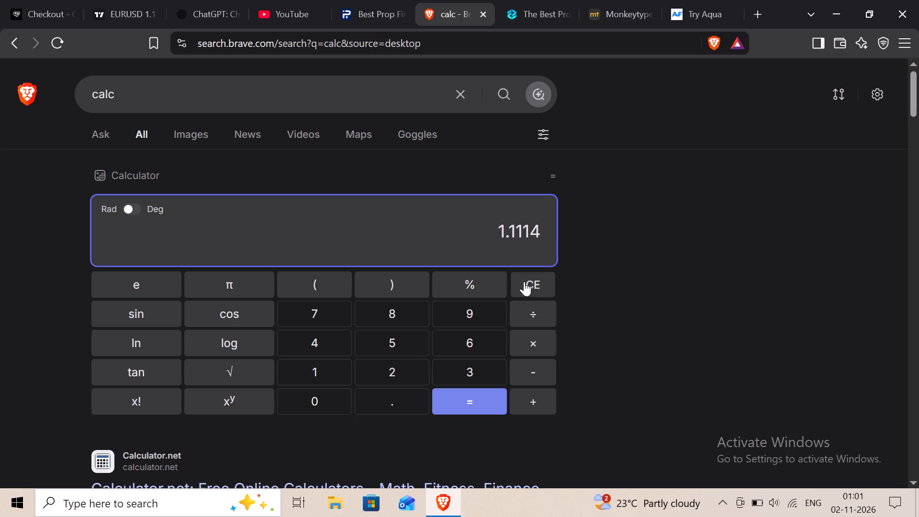
{"action": "double_click", "coordinate": [524, 281]}
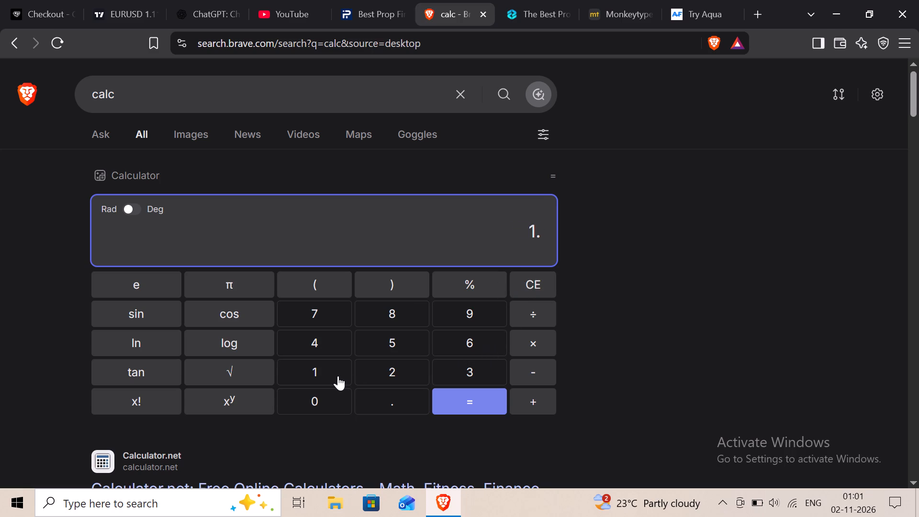
{"action": "left_click", "coordinate": [335, 375]}
{"action": "left_click", "coordinate": [378, 372]}
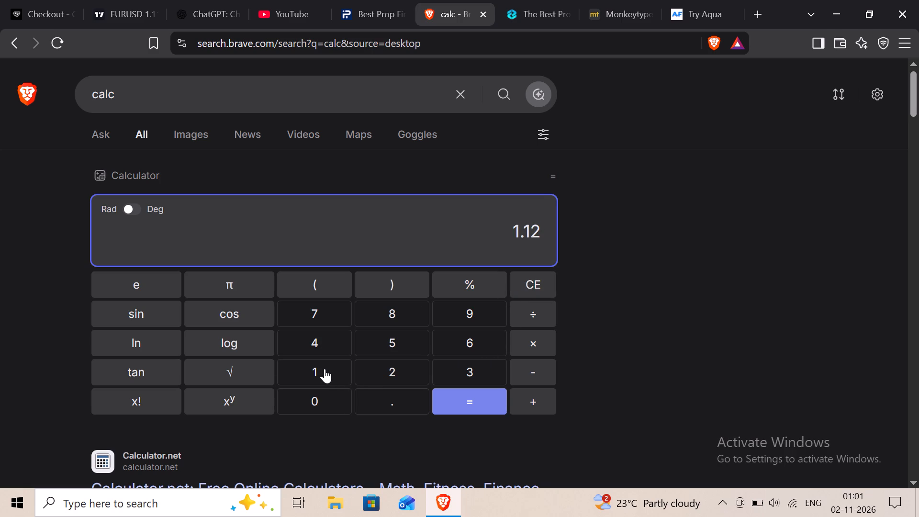
{"action": "left_click", "coordinate": [325, 369]}
{"action": "left_click", "coordinate": [312, 338]}
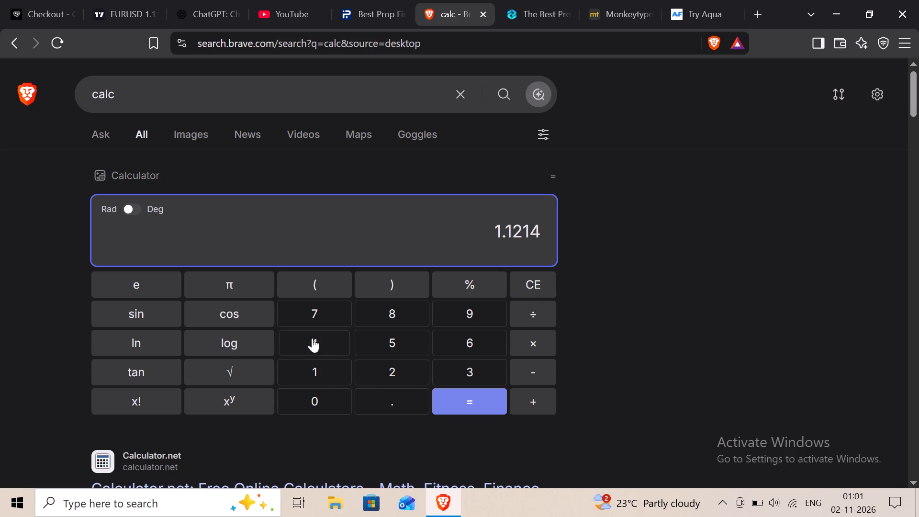
{"action": "left_click", "coordinate": [384, 313]}
{"action": "left_click", "coordinate": [529, 280]}
{"action": "left_click", "coordinate": [396, 336]}
Extend the calculator expression to 1.12145 - 0.146, checking the measured range on the EURUSD chart first.
{"action": "left_click", "coordinate": [125, 0]}
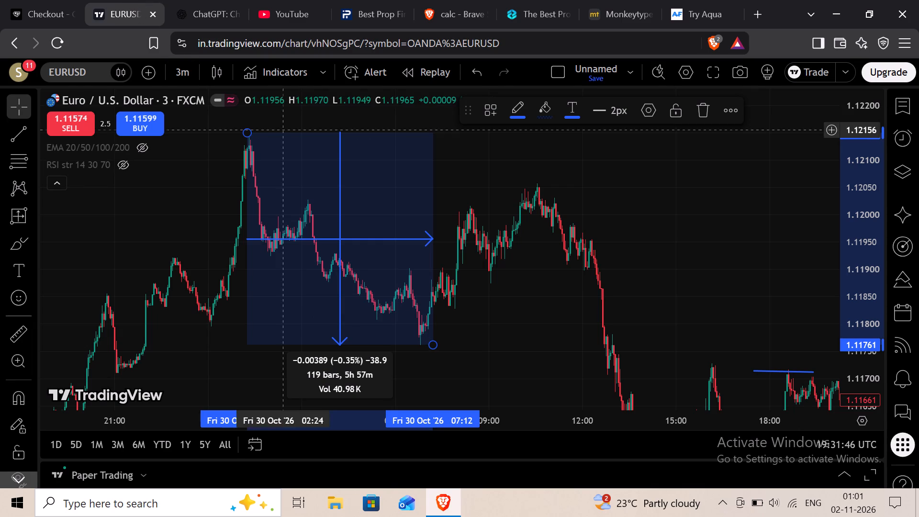
{"action": "left_click", "coordinate": [426, 0]}
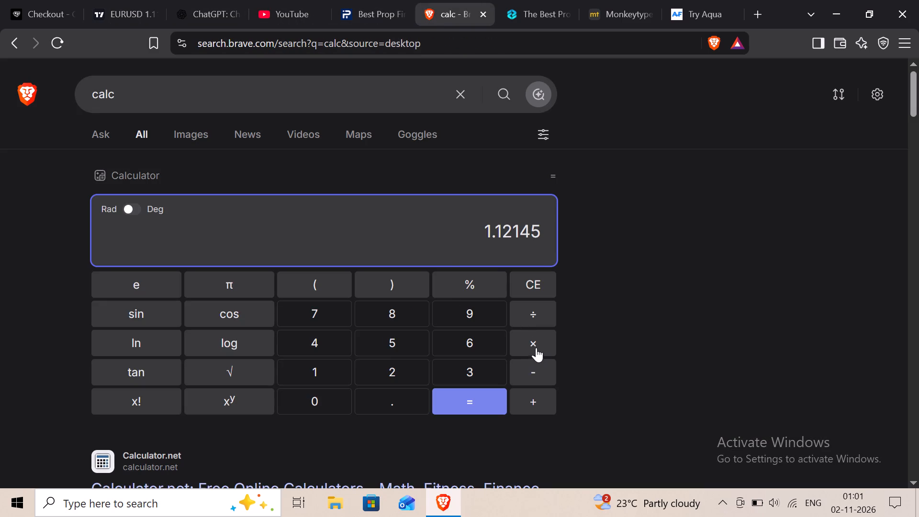
{"action": "left_click", "coordinate": [529, 369]}
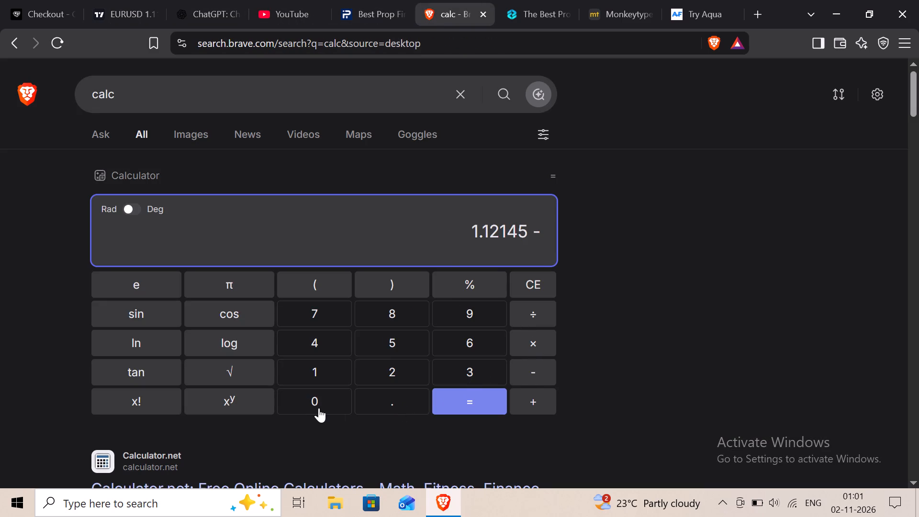
{"action": "left_click", "coordinate": [319, 400]}
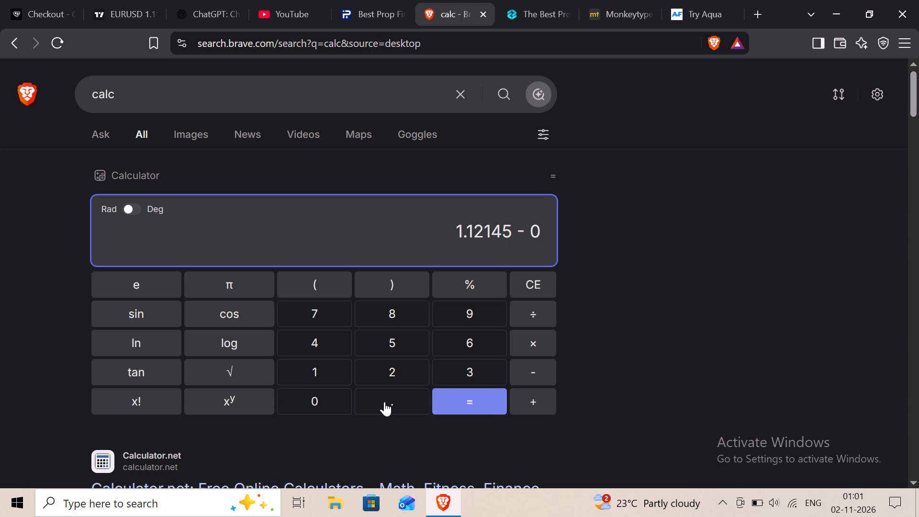
{"action": "left_click", "coordinate": [384, 402]}
{"action": "left_click", "coordinate": [317, 369]}
{"action": "left_click", "coordinate": [323, 344]}
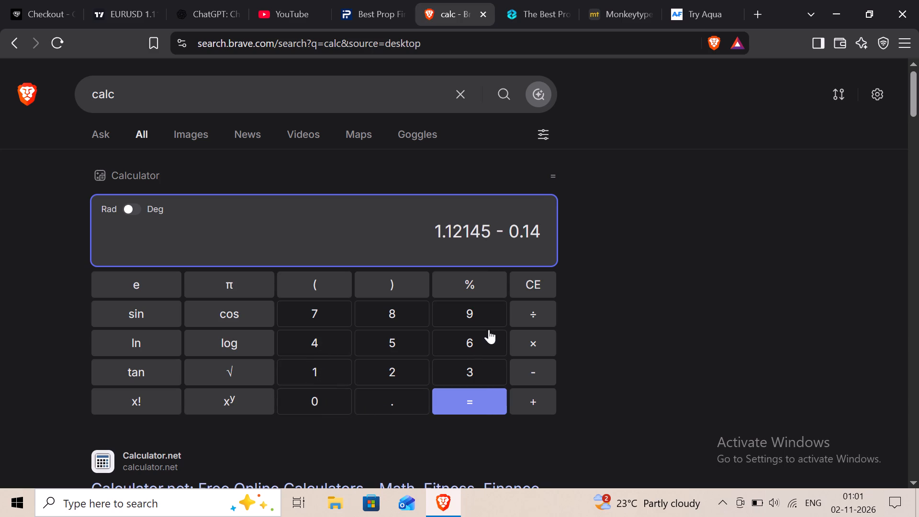
{"action": "left_click", "coordinate": [466, 337]}
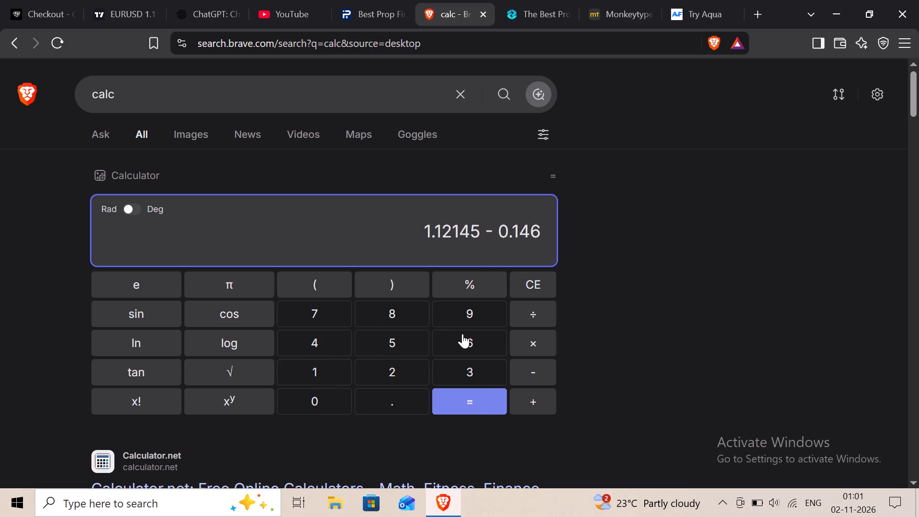
Multiply the 0.146 term by the measured EURUSD range of 0.00389 and evaluate 1.12145 - 0.146 × 0.00389.
{"action": "left_click", "coordinate": [541, 342]}
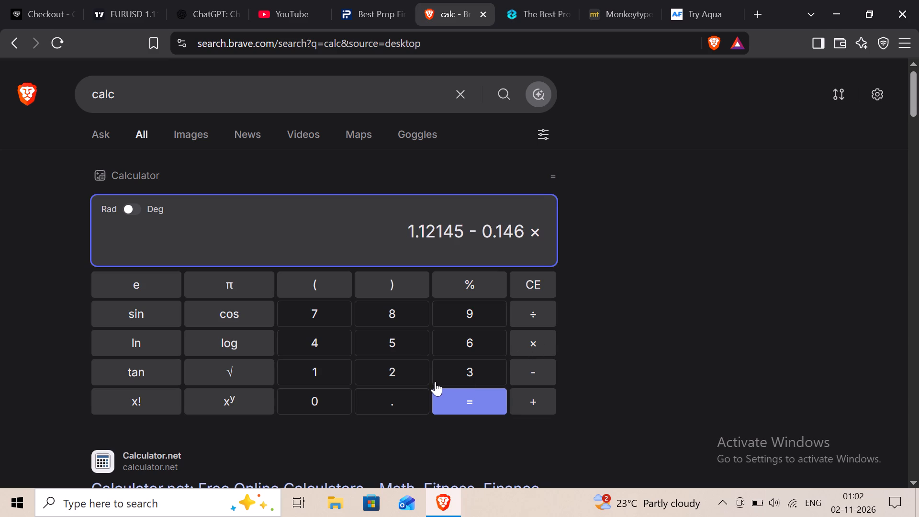
{"action": "left_click", "coordinate": [135, 0]}
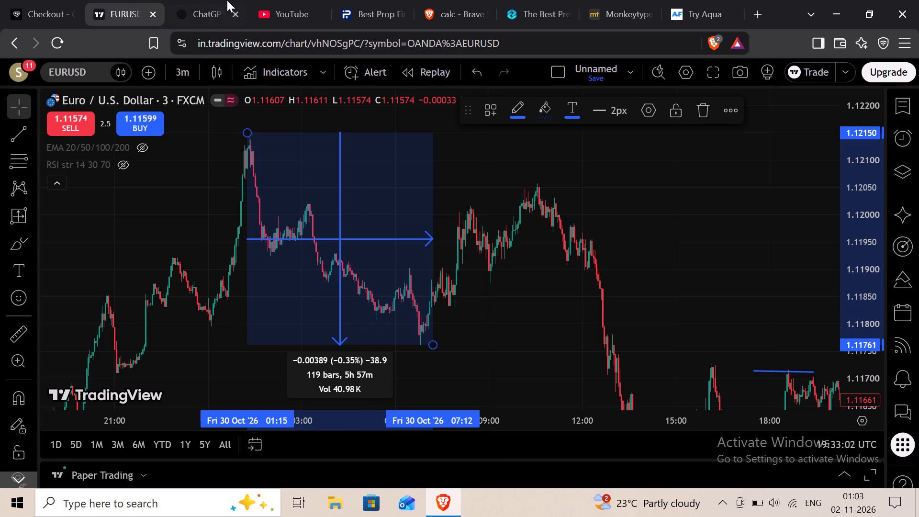
{"action": "left_click", "coordinate": [432, 0]}
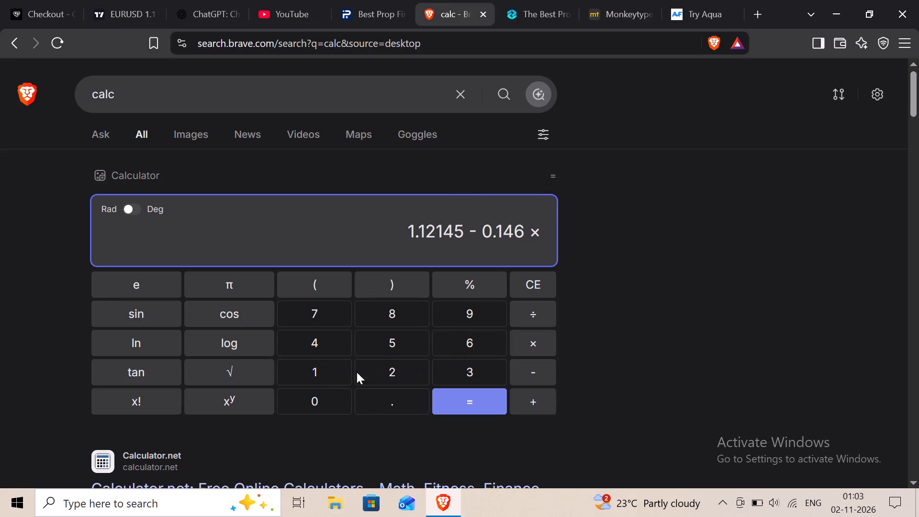
{"action": "left_click", "coordinate": [544, 368]}
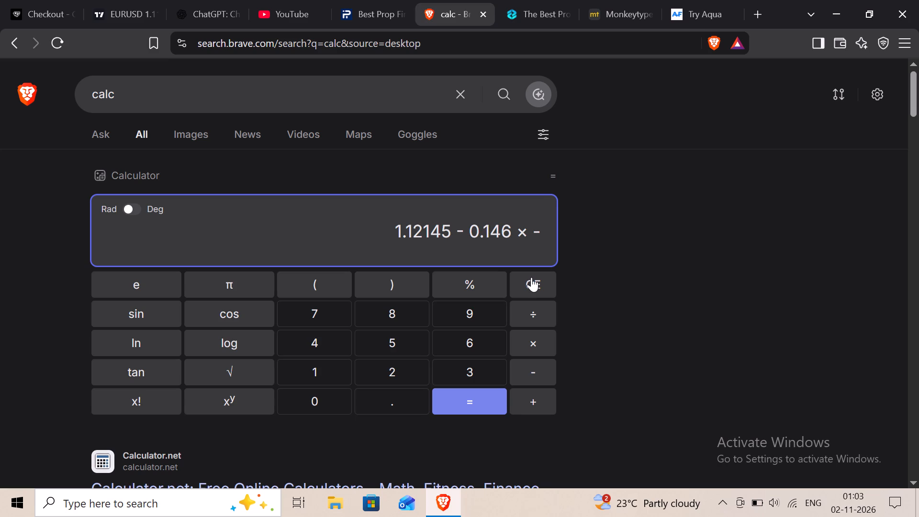
{"action": "left_click", "coordinate": [119, 0]}
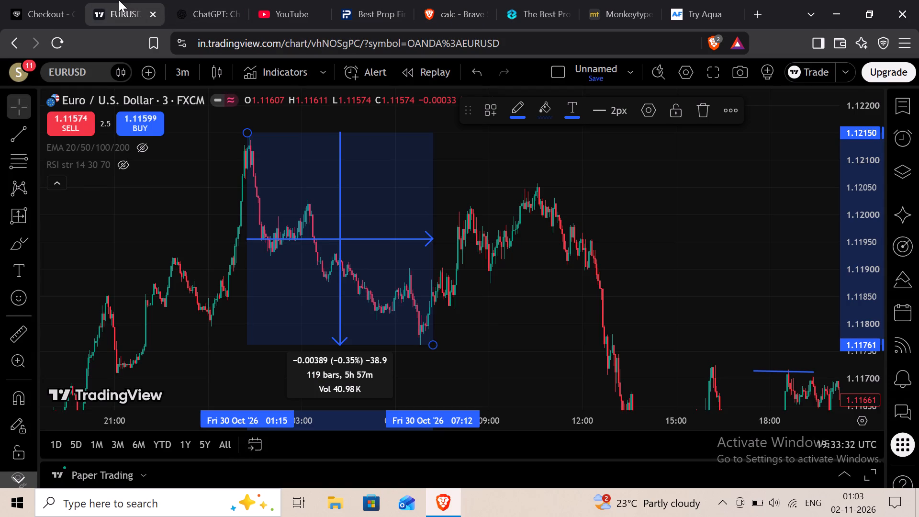
{"action": "left_click", "coordinate": [460, 0]}
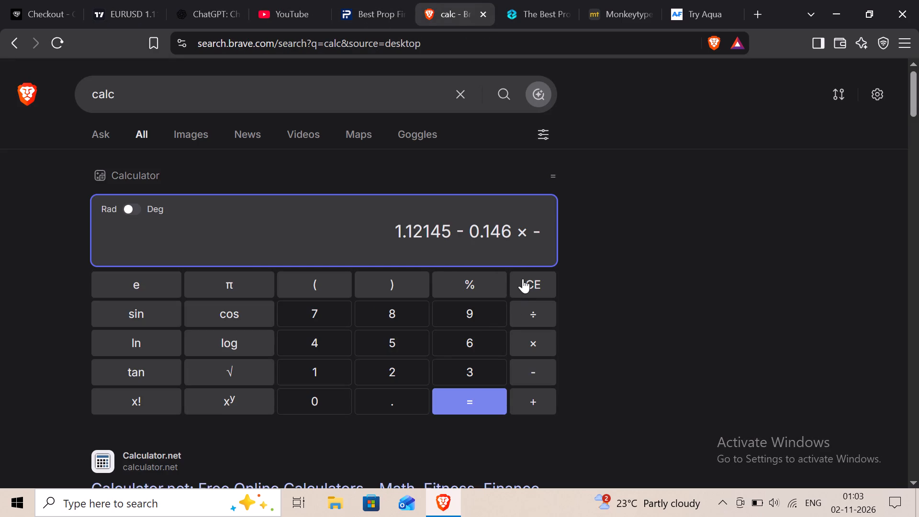
{"action": "left_click", "coordinate": [523, 279]}
{"action": "left_click", "coordinate": [340, 390]}
{"action": "left_click", "coordinate": [381, 403]}
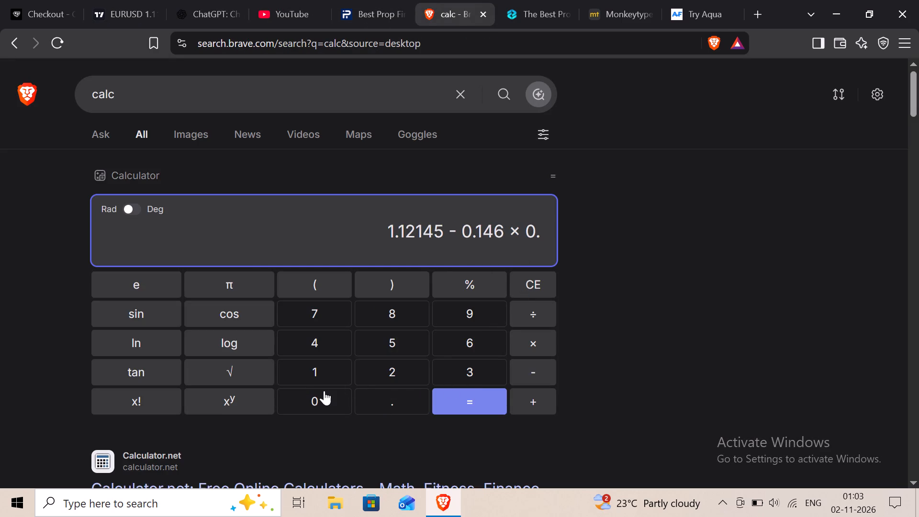
{"action": "double_click", "coordinate": [328, 395]}
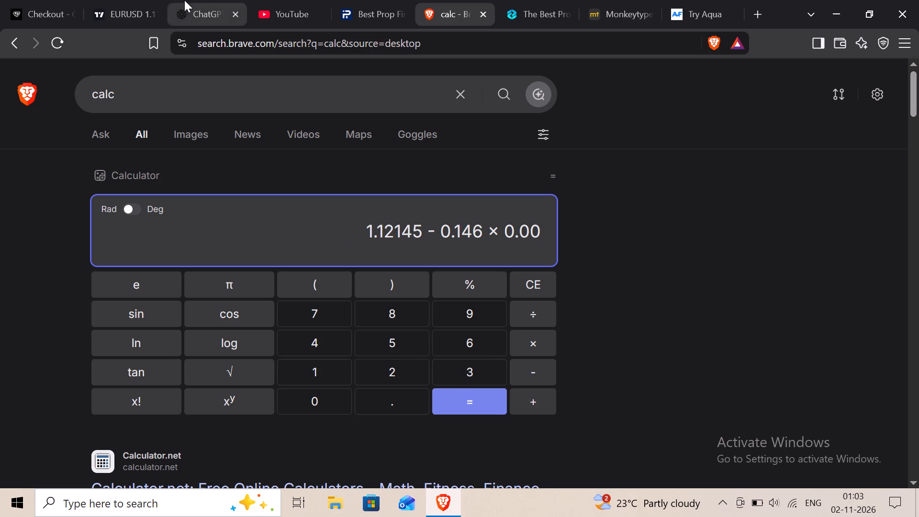
{"action": "left_click", "coordinate": [104, 0]}
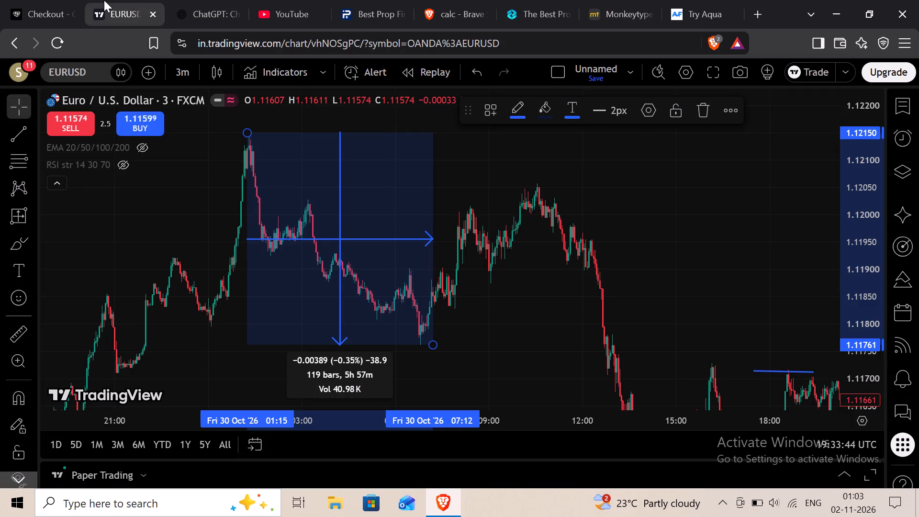
{"action": "left_click", "coordinate": [436, 0]}
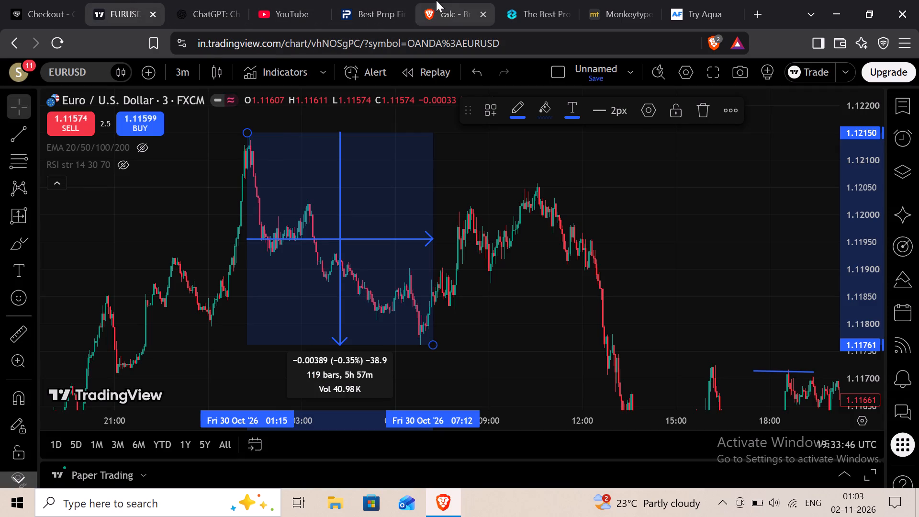
{"action": "left_click_drag", "start_coordinate": [465, 366], "coordinate": [459, 365]}
{"action": "left_click", "coordinate": [404, 306]}
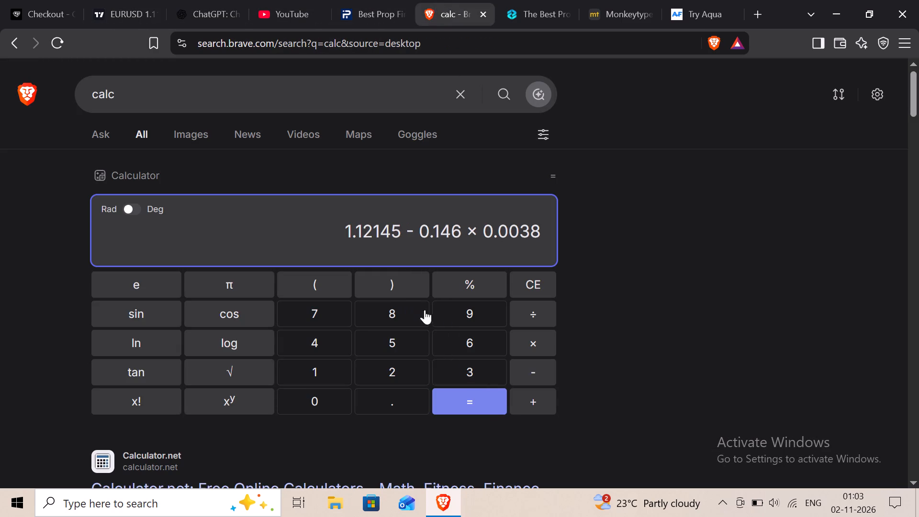
{"action": "left_click", "coordinate": [449, 311]}
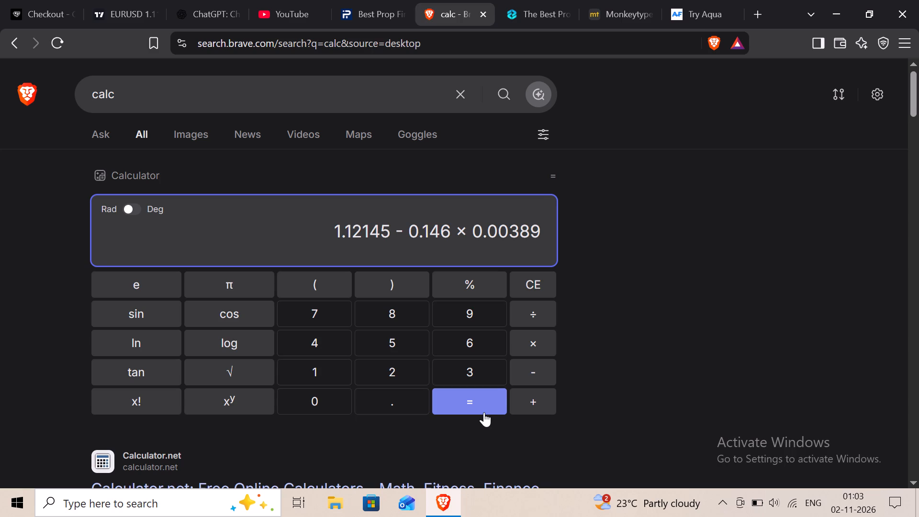
{"action": "left_click", "coordinate": [468, 406]}
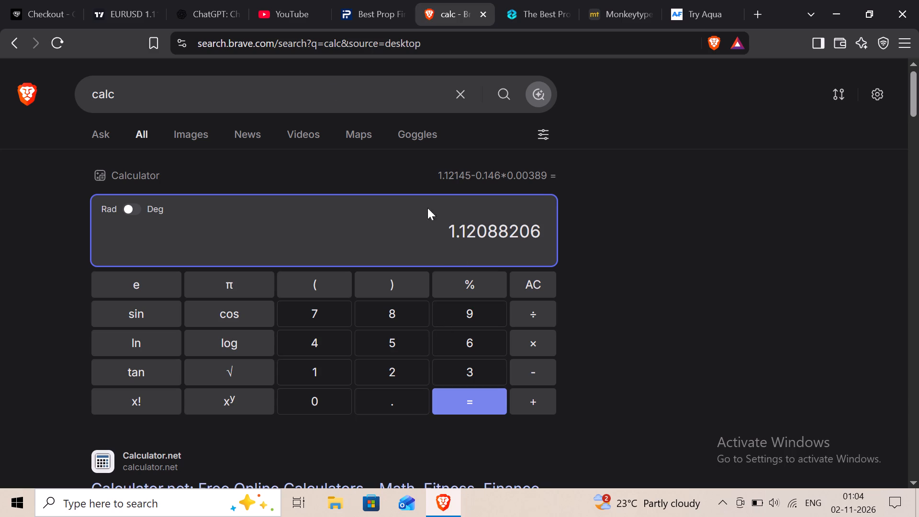
Draw a horizontal ray on the EURUSD chart at 1.12087, starting at about 02:21 on 30 October.
{"action": "left_click", "coordinate": [118, 0]}
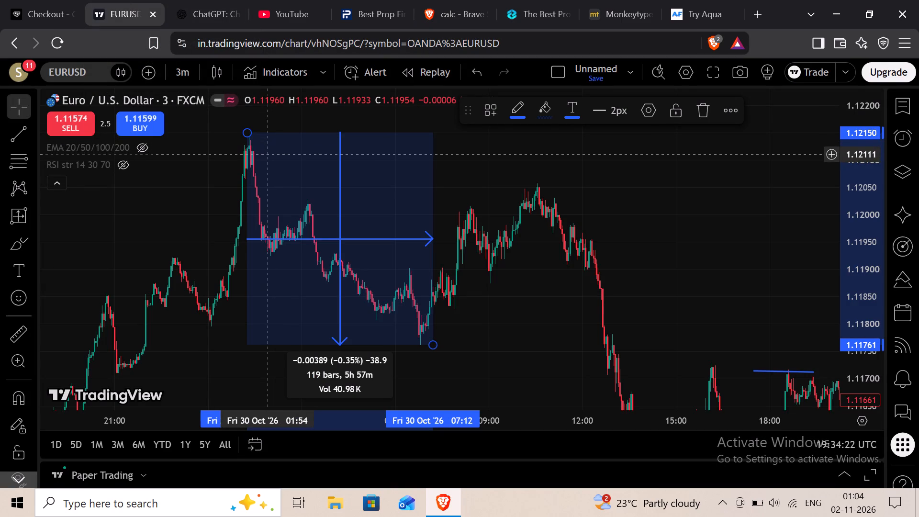
{"action": "left_click", "coordinate": [34, 133]}
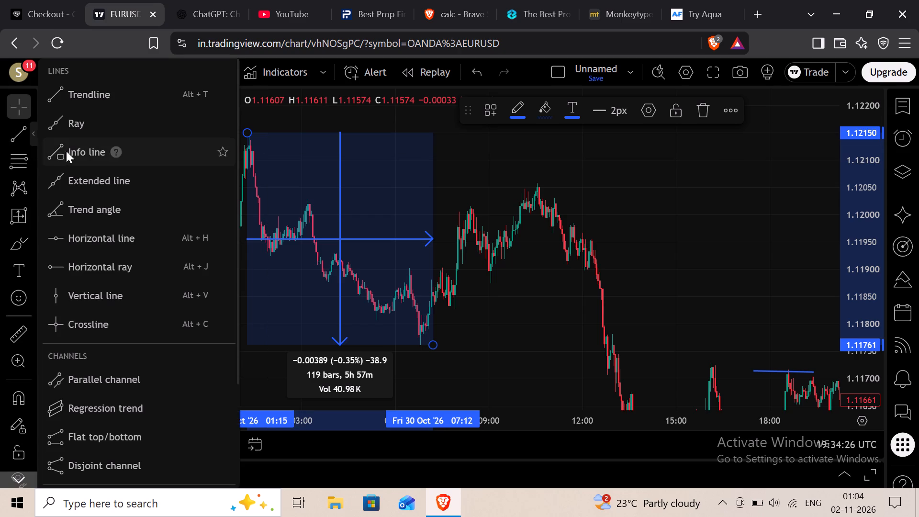
{"action": "left_click", "coordinate": [73, 269]}
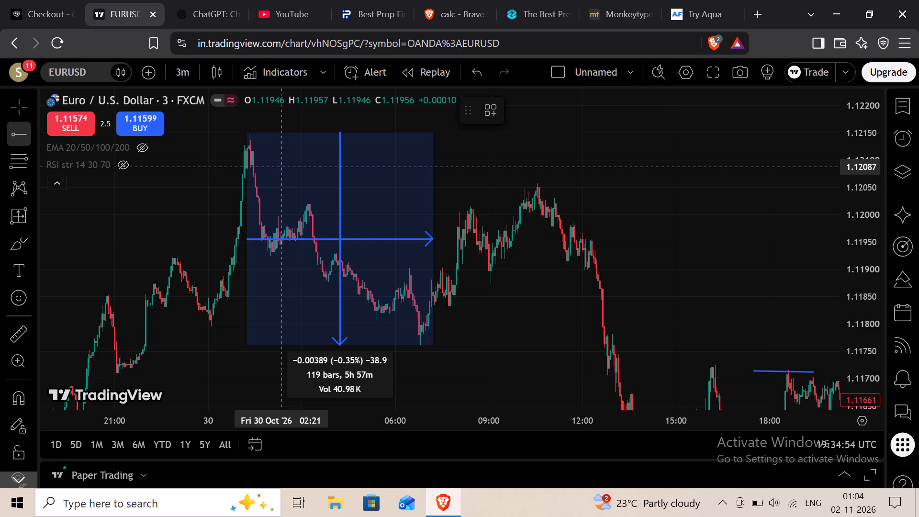
{"action": "left_click", "coordinate": [281, 167]}
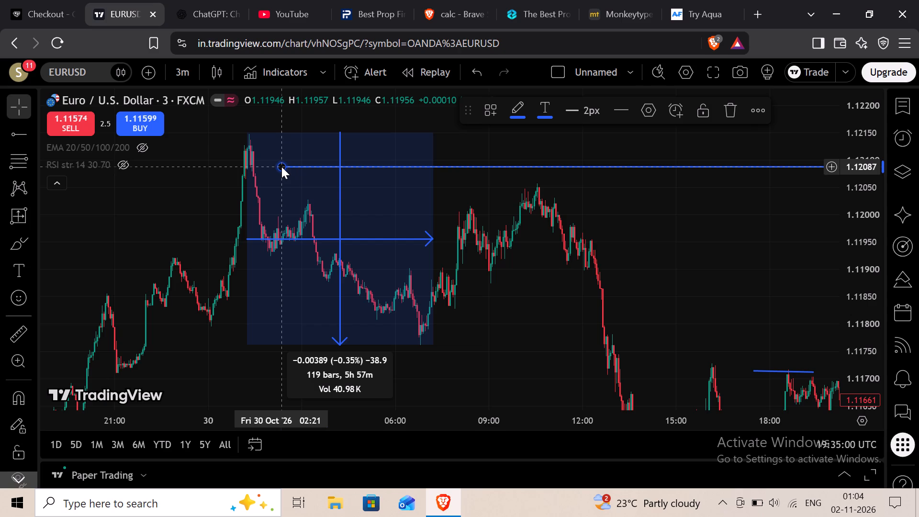
Move the end of the date and price range to 06:45 on 30 October, at price 1.11761.
{"action": "scroll", "coordinate": [704, 191], "scroll_direction": "down", "scroll_amount": 2}
{"action": "left_click_drag", "start_coordinate": [707, 195], "coordinate": [337, 204]}
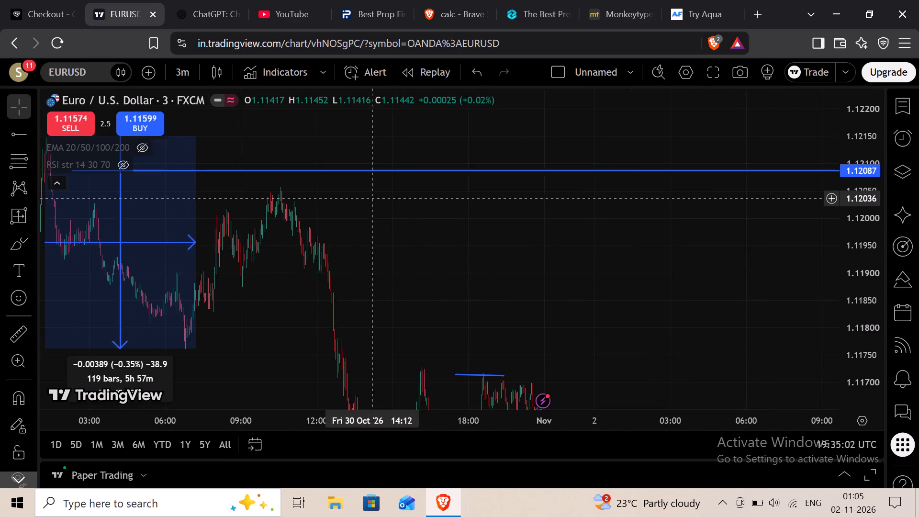
{"action": "left_click_drag", "start_coordinate": [337, 204], "coordinate": [279, 214]}
{"action": "scroll", "coordinate": [414, 250], "scroll_direction": "down", "scroll_amount": 2}
{"action": "left_click_drag", "start_coordinate": [546, 290], "coordinate": [469, 147]}
{"action": "left_click_drag", "start_coordinate": [667, 298], "coordinate": [563, 299]}
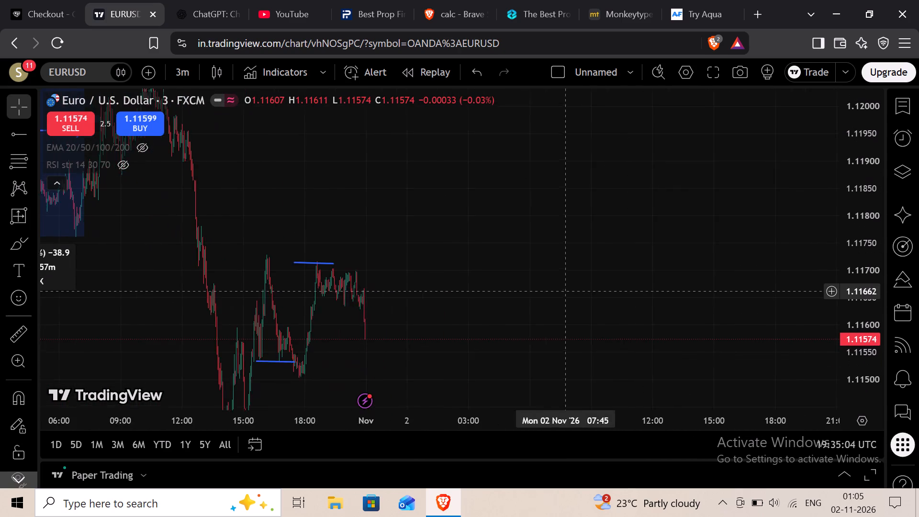
{"action": "scroll", "coordinate": [678, 311], "scroll_direction": "down", "scroll_amount": 1}
{"action": "left_click_drag", "start_coordinate": [523, 180], "coordinate": [789, 304]}
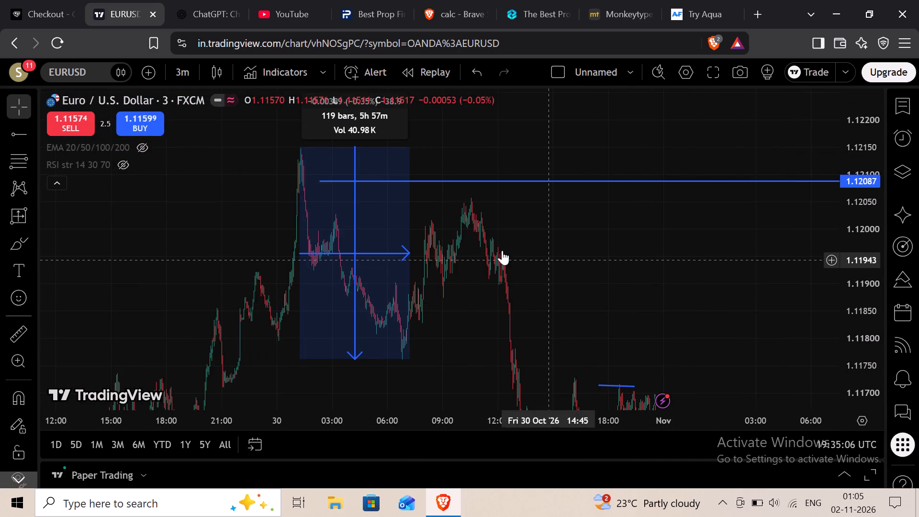
{"action": "left_click_drag", "start_coordinate": [411, 360], "coordinate": [407, 360]}
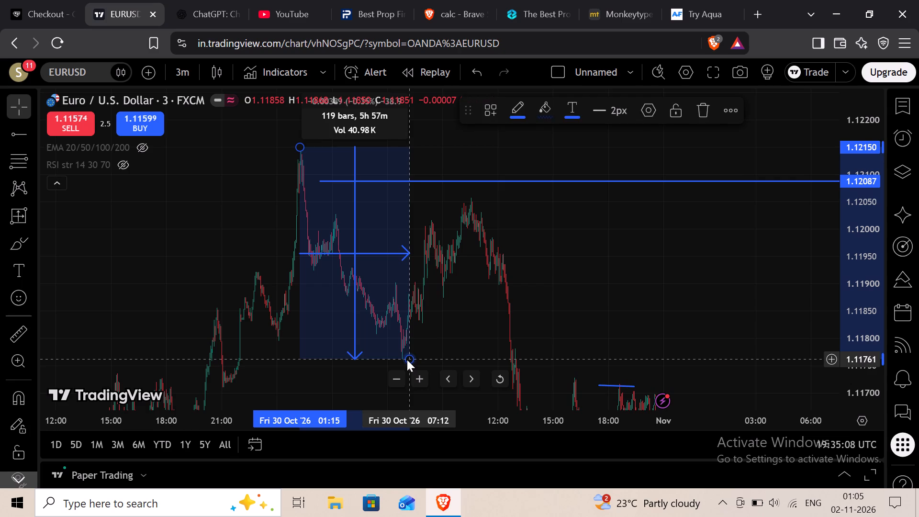
{"action": "left_click_drag", "start_coordinate": [407, 360], "coordinate": [401, 360]}
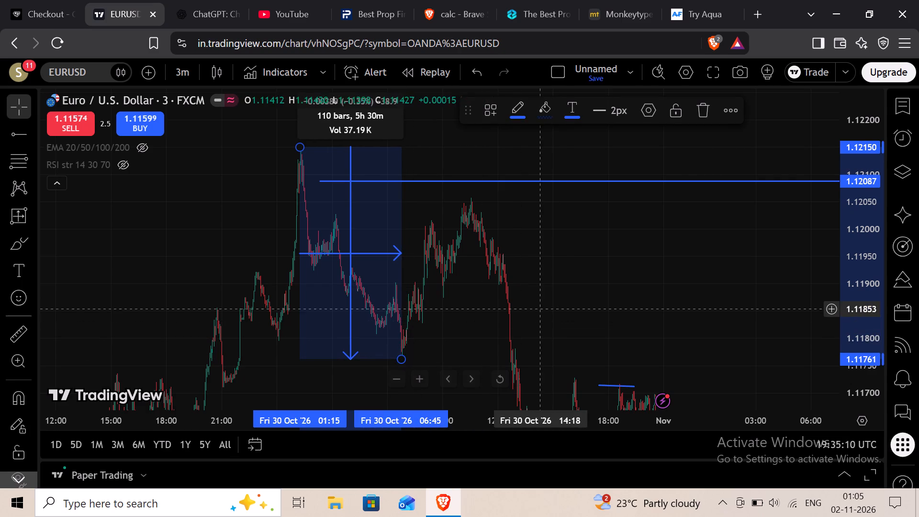
Recheck the calculated level on the calculator page and return to the EURUSD chart.
{"action": "left_click_drag", "start_coordinate": [565, 298], "coordinate": [590, 256]}
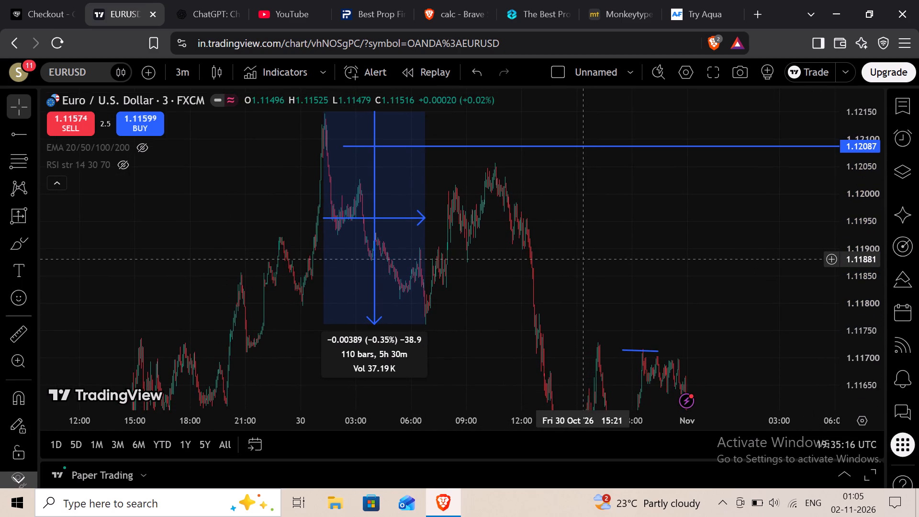
{"action": "left_click", "coordinate": [461, 0]}
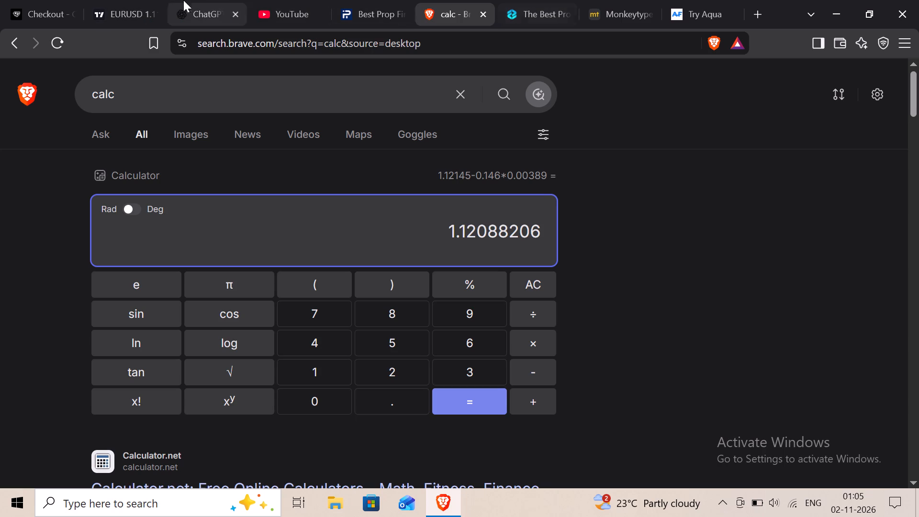
{"action": "left_click", "coordinate": [134, 0]}
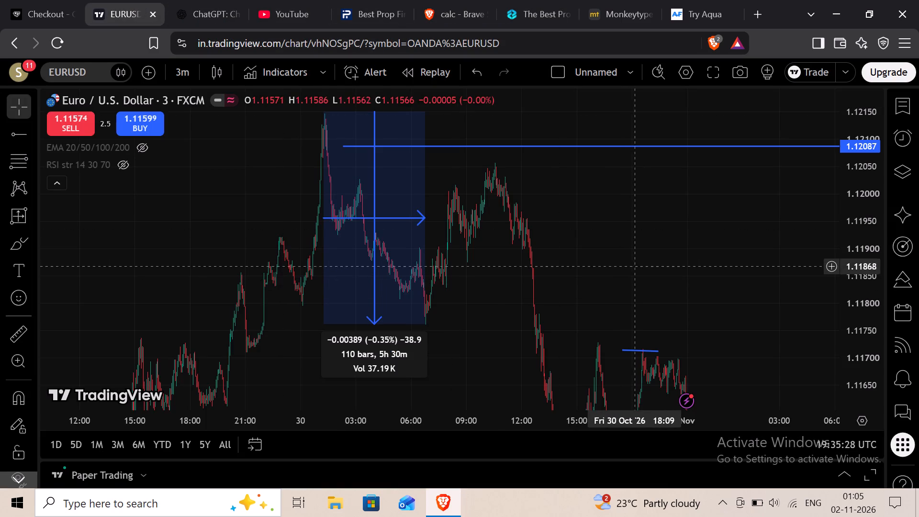
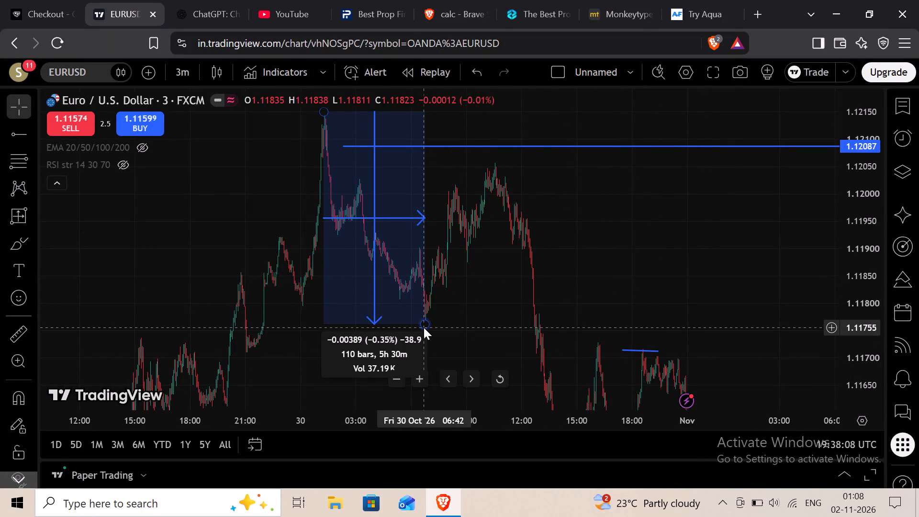
Move the end of the EURUSD date and price range to 05:24 on 30 October, at price 1.11805.
{"action": "left_click_drag", "start_coordinate": [424, 326], "coordinate": [410, 315]}
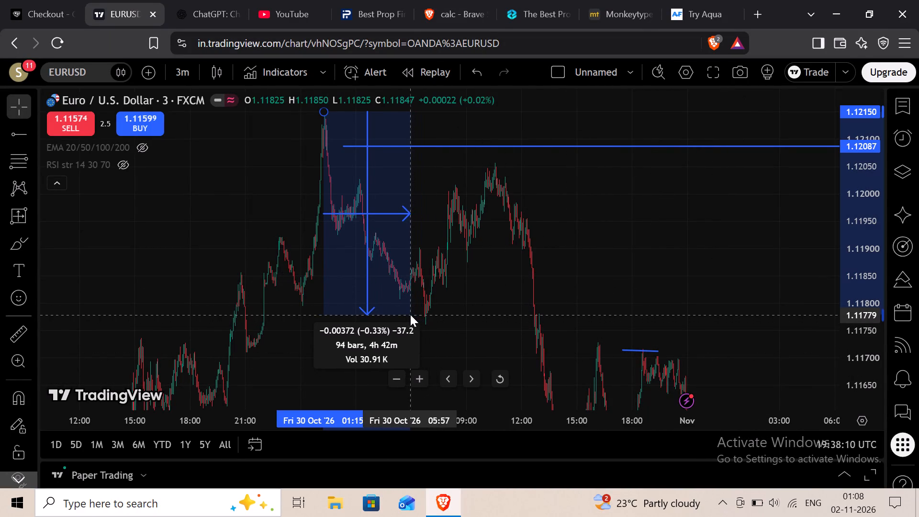
{"action": "left_click_drag", "start_coordinate": [410, 315], "coordinate": [398, 302]}
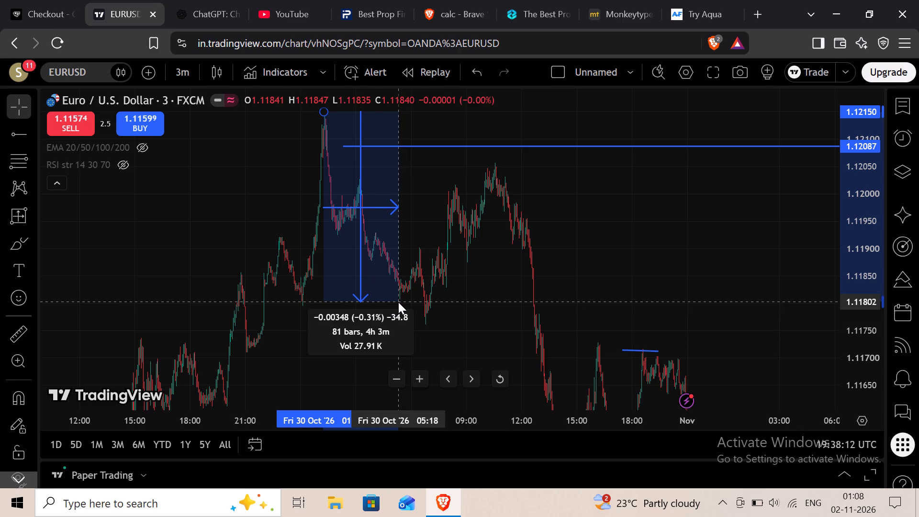
{"action": "left_click_drag", "start_coordinate": [398, 302], "coordinate": [400, 300]}
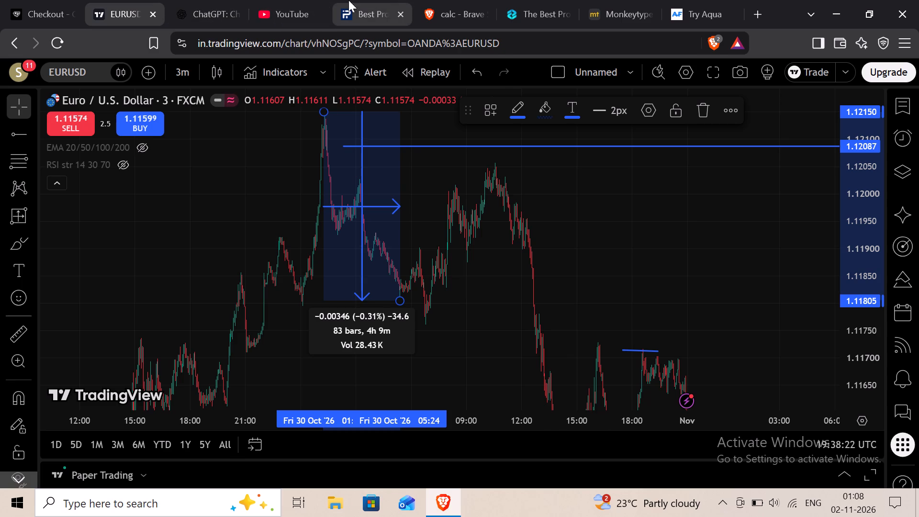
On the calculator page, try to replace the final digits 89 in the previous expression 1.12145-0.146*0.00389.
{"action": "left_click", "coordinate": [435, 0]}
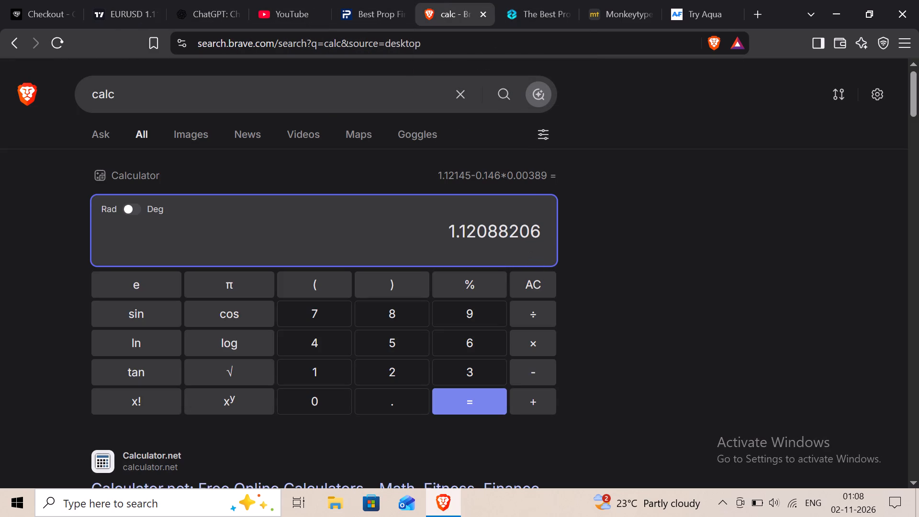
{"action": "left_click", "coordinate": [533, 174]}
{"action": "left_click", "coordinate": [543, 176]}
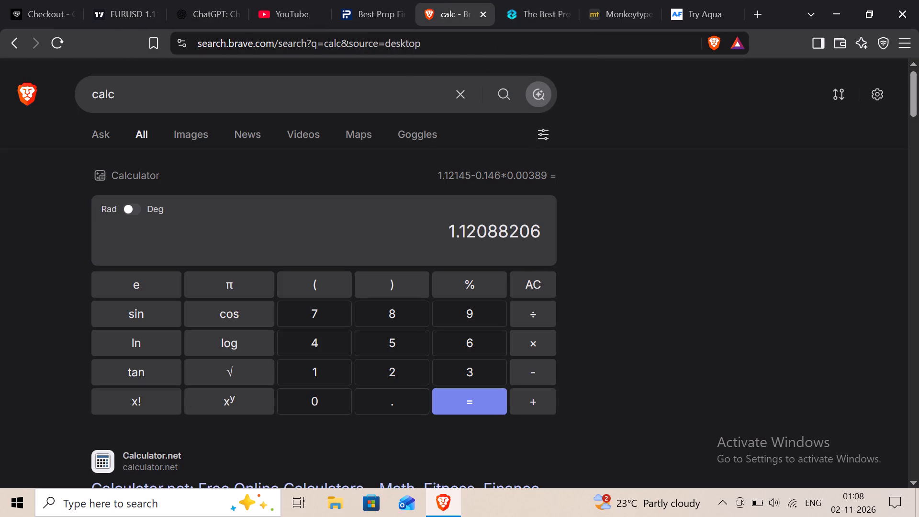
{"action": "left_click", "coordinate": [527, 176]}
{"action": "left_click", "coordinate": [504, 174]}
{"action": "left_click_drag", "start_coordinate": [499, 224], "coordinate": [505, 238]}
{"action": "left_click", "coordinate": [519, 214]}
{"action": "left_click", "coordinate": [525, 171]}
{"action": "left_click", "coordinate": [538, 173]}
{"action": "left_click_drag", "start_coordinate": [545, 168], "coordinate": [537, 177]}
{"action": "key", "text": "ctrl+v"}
Bookmark the calculator search page in the bookmarks bar under its default name.
{"action": "key", "text": "ctrl+d"}
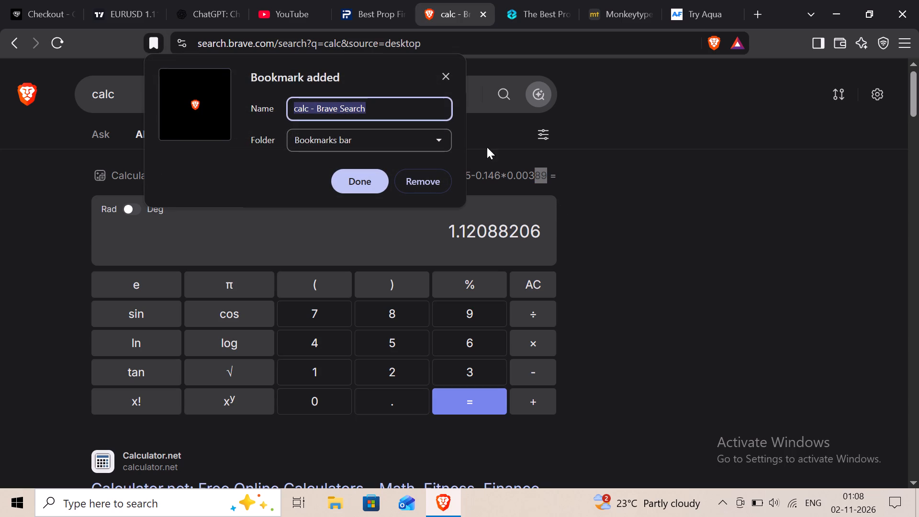
{"action": "left_click", "coordinate": [451, 75]}
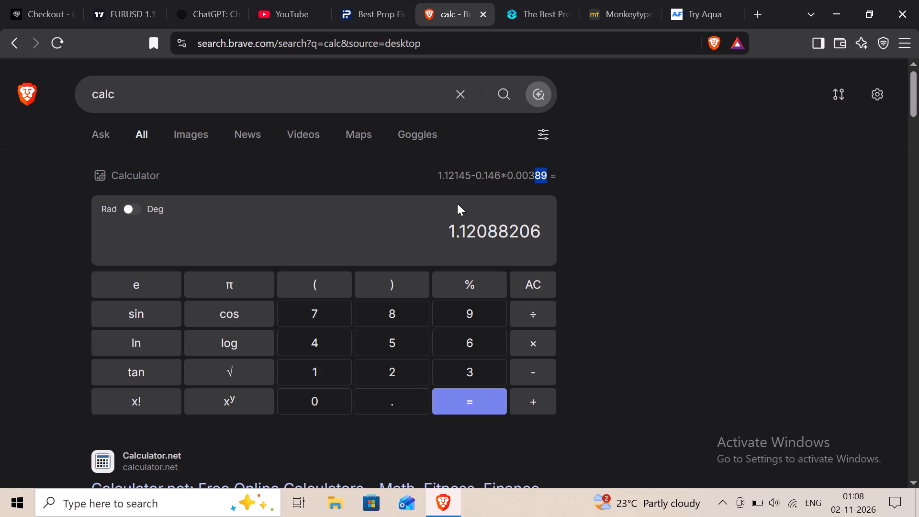
Copy the previous calculated result and clear the calculator entry for a new calculation.
{"action": "left_click", "coordinate": [494, 231]}
{"action": "left_click_drag", "start_coordinate": [450, 228], "coordinate": [623, 262]}
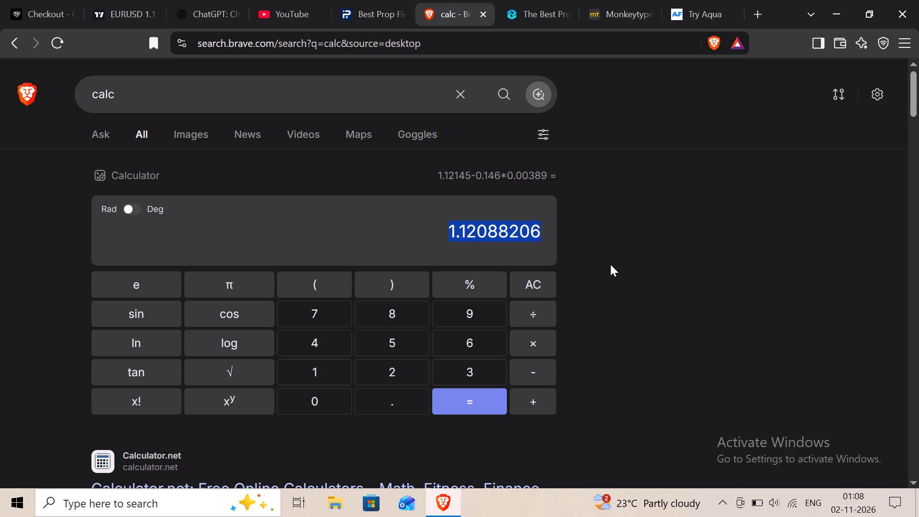
{"action": "key", "text": "ctrl+c"}
{"action": "left_click", "coordinate": [532, 239]}
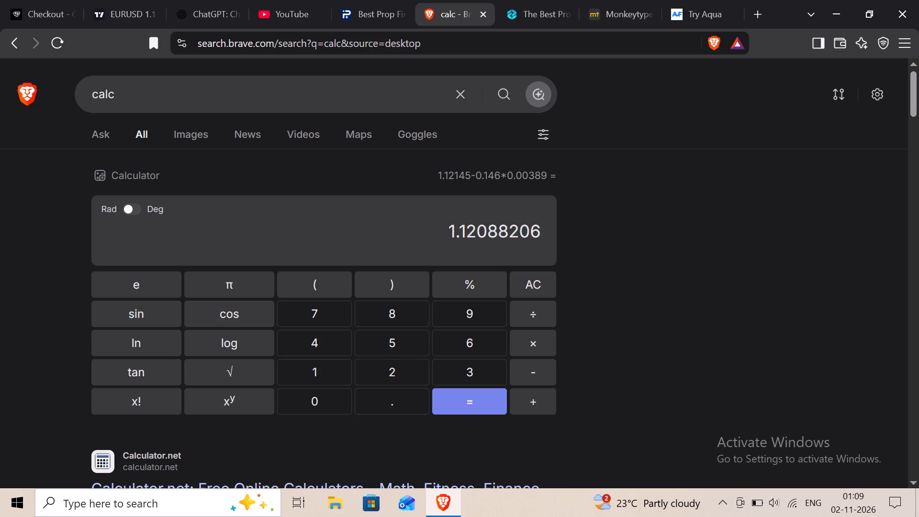
{"action": "key", "text": "Escape"}
{"action": "left_click", "coordinate": [505, 213]}
{"action": "left_click", "coordinate": [529, 225]}
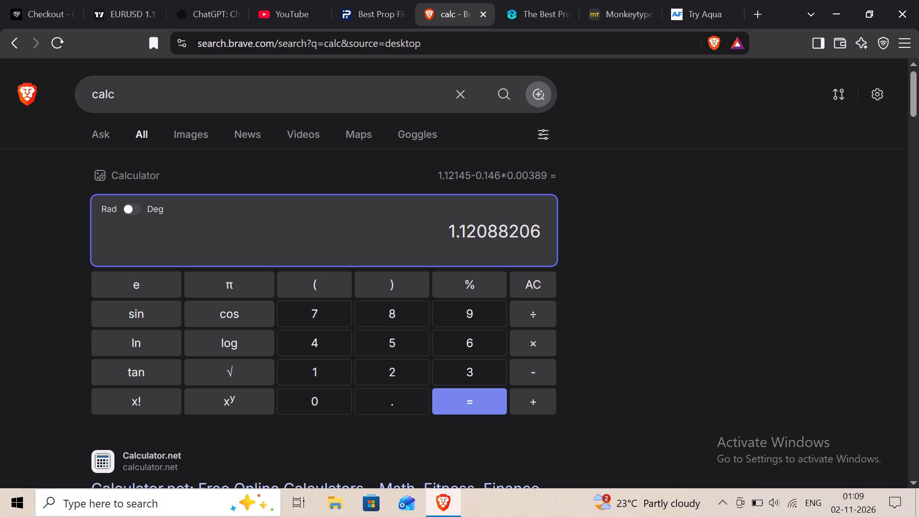
{"action": "key", "text": "BackSpace"}
{"action": "key", "text": "BackSpace"}
{"action": "key", "text": "BackSpace"}
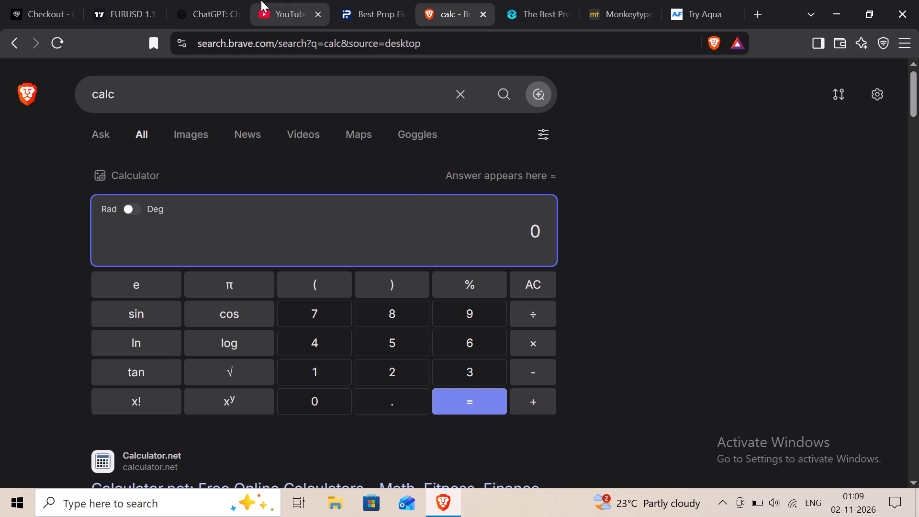
Begin a new calculation with 1.12150 -, using the start price of the EURUSD range, and return to the chart for the remaining term.
{"action": "left_click", "coordinate": [118, 0]}
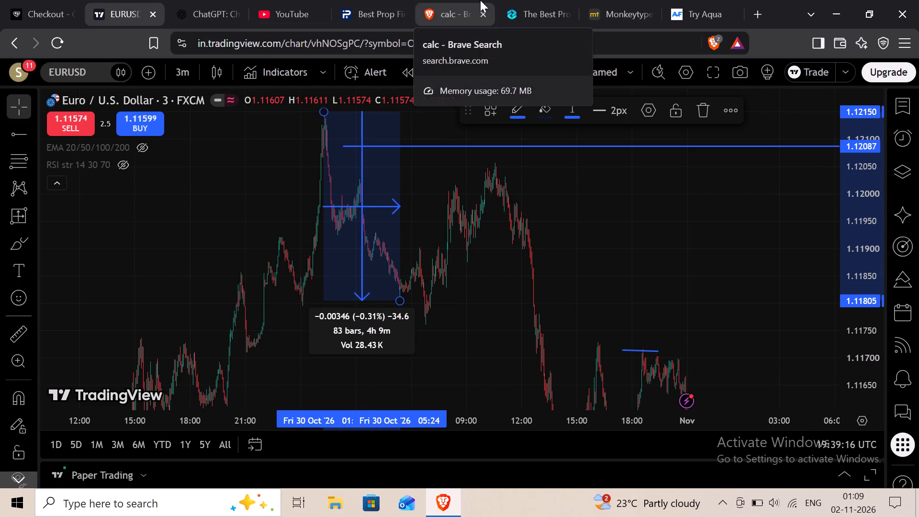
{"action": "left_click", "coordinate": [447, 0]}
{"action": "left_click", "coordinate": [341, 381]}
{"action": "left_click", "coordinate": [404, 403]}
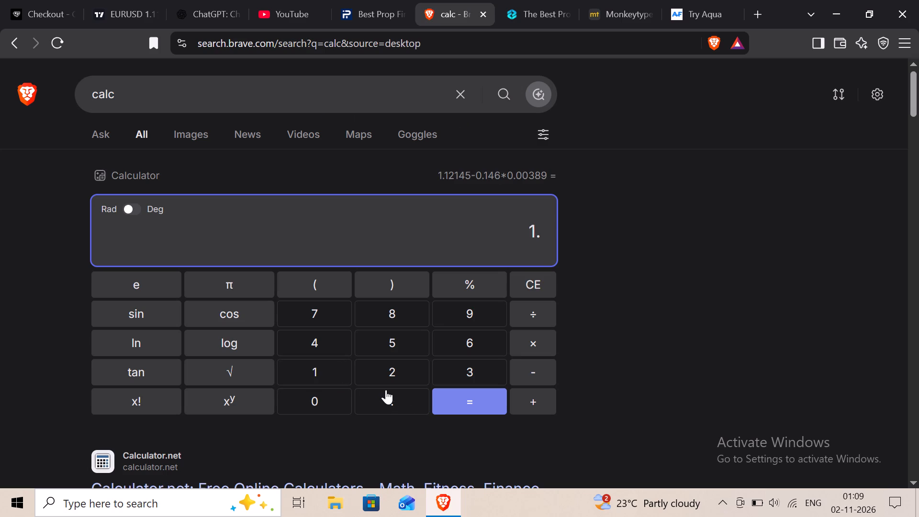
{"action": "left_click", "coordinate": [340, 365]}
{"action": "left_click", "coordinate": [387, 371]}
{"action": "left_click_drag", "start_coordinate": [332, 365], "coordinate": [359, 362]}
{"action": "left_click", "coordinate": [399, 350]}
{"action": "left_click_drag", "start_coordinate": [332, 395], "coordinate": [337, 396]}
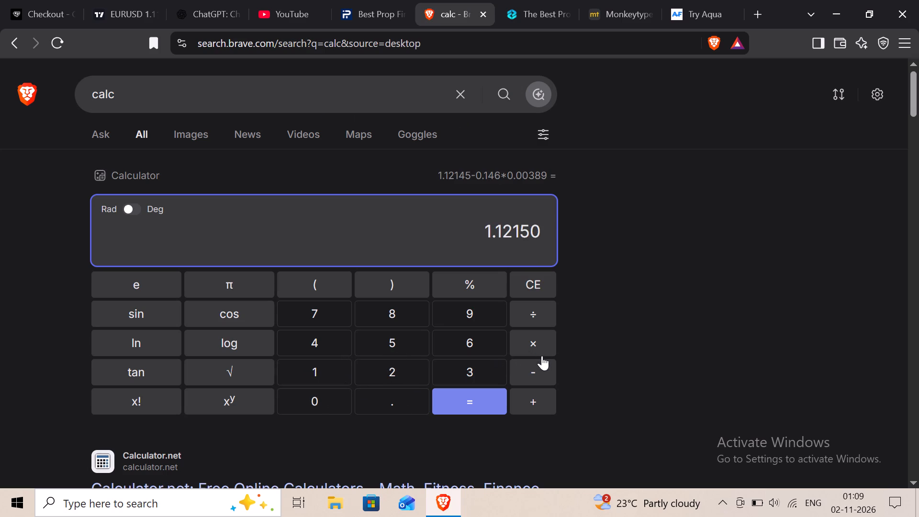
{"action": "left_click", "coordinate": [538, 368]}
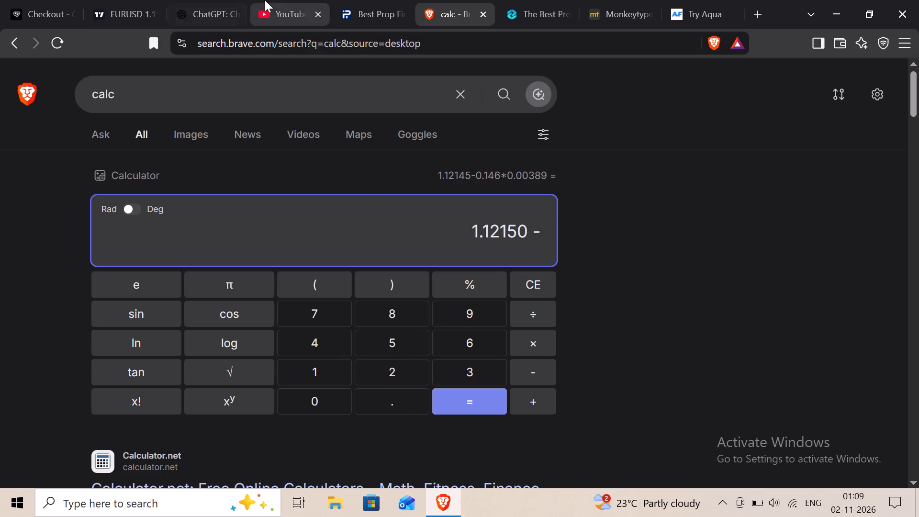
{"action": "left_click", "coordinate": [122, 0]}
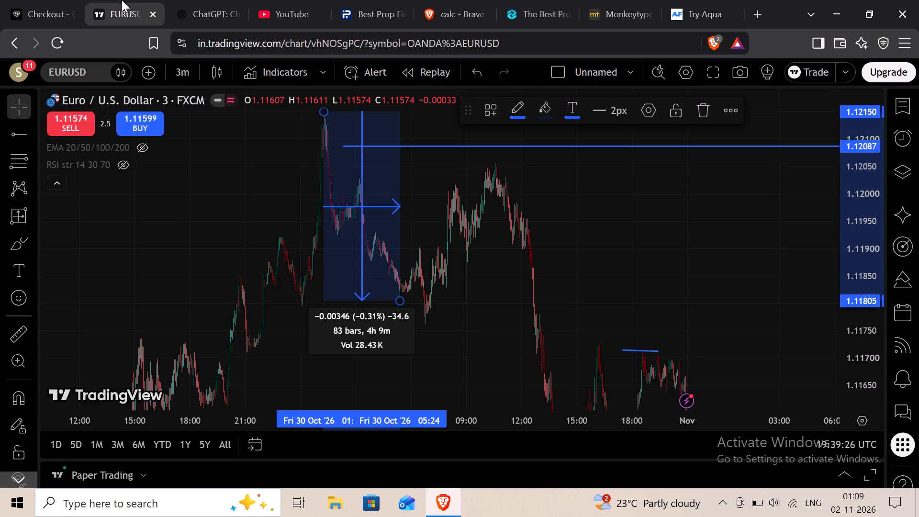
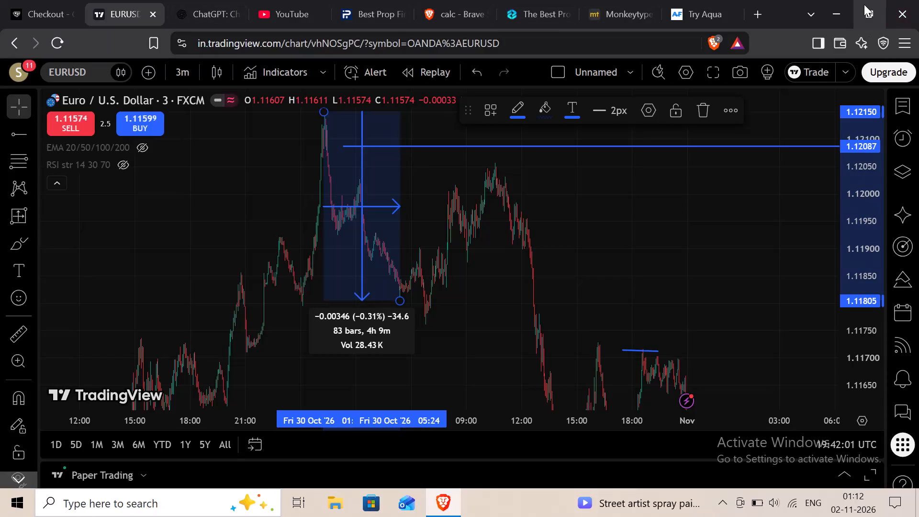
Minimise the browser window and bring up the Windows power options for shutting down the computer.
{"action": "left_click", "coordinate": [846, 0]}
{"action": "left_click", "coordinate": [0, 516]}
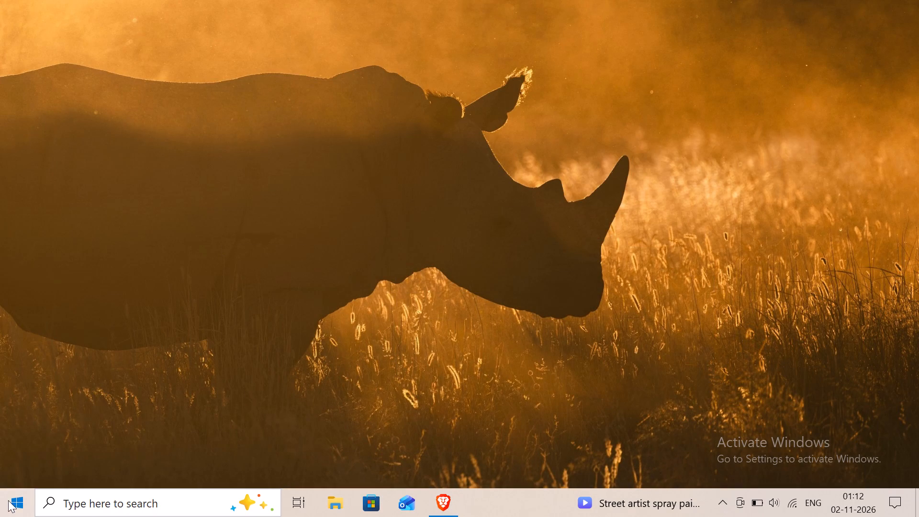
{"action": "left_click", "coordinate": [17, 469]}
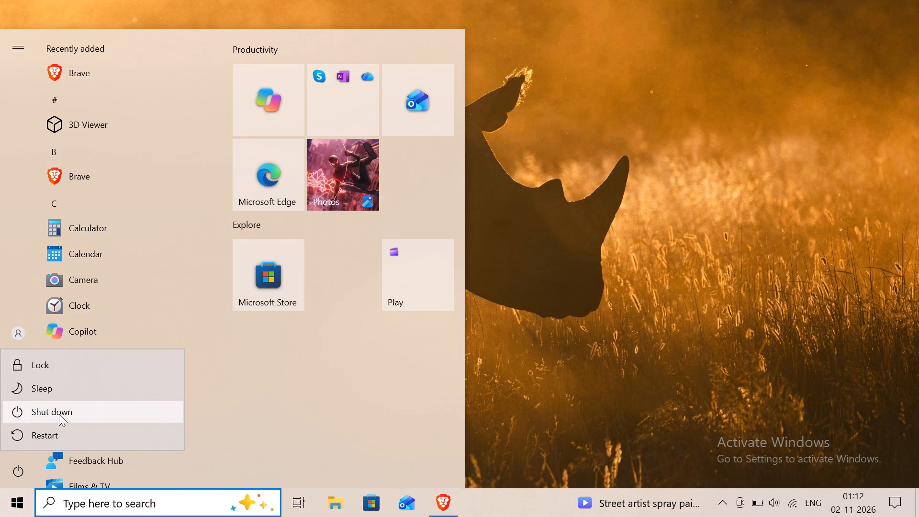